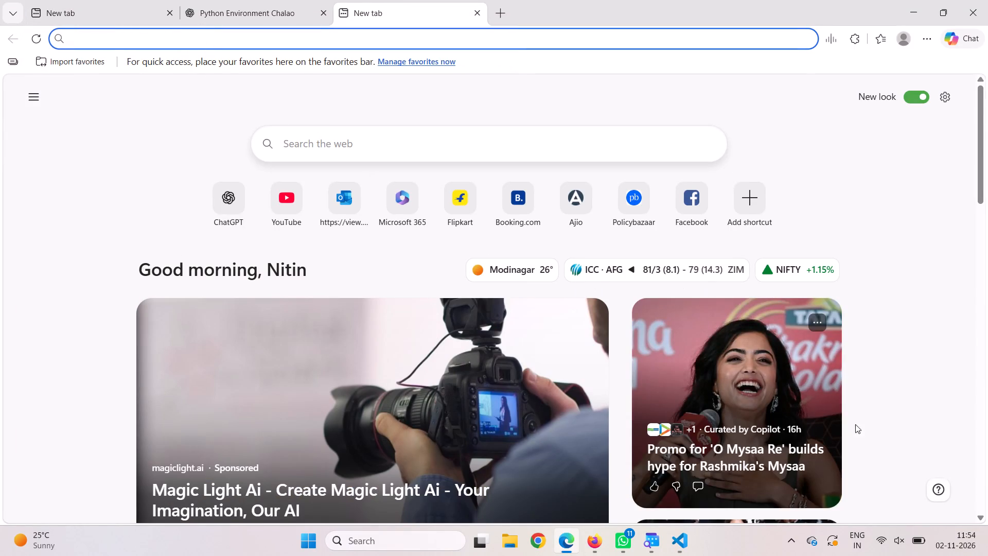
Open the list of available Wi-Fi networks from the system's quick settings.
click(900, 555)
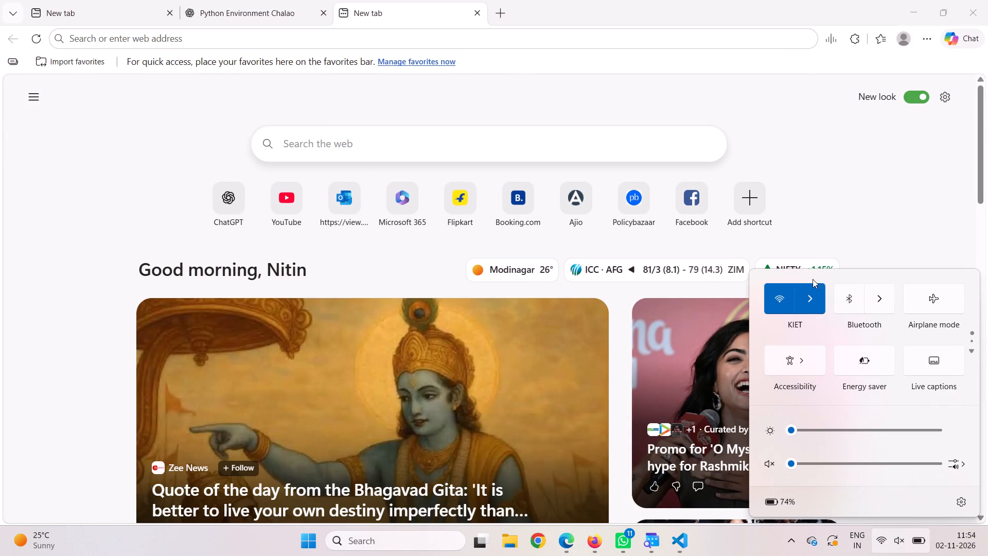
click(810, 290)
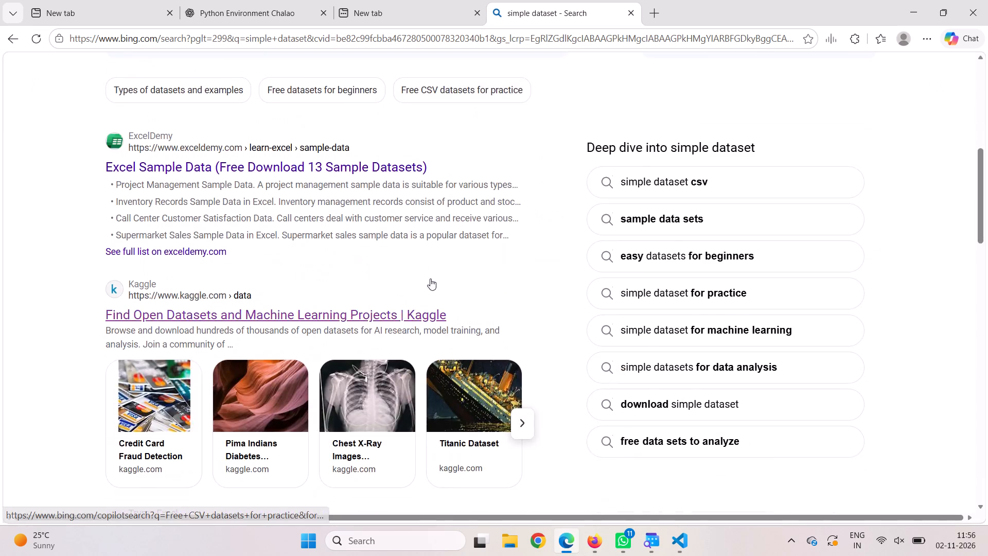
scroll(430, 279, up, 5)
click(227, 83)
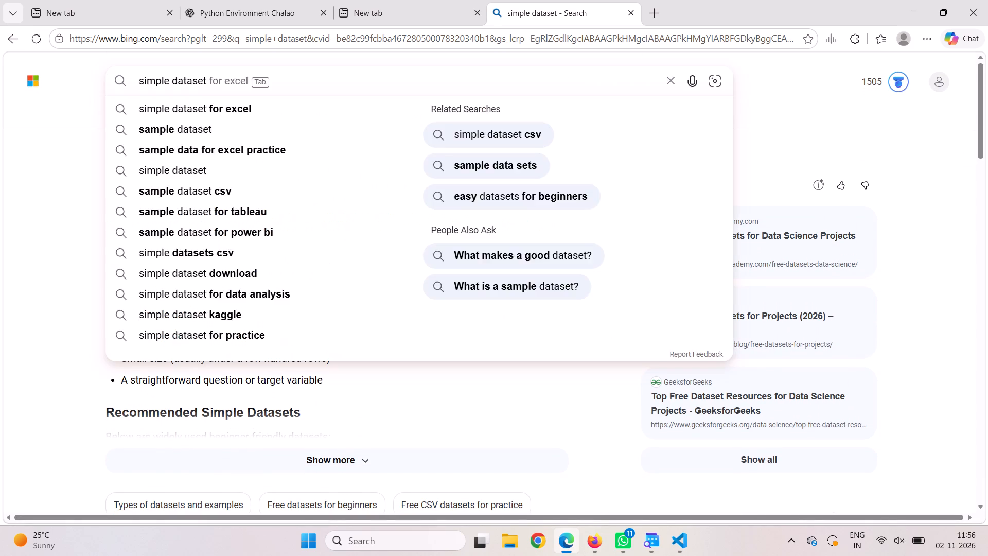
key(Return)
scroll(165, 236, down, 4)
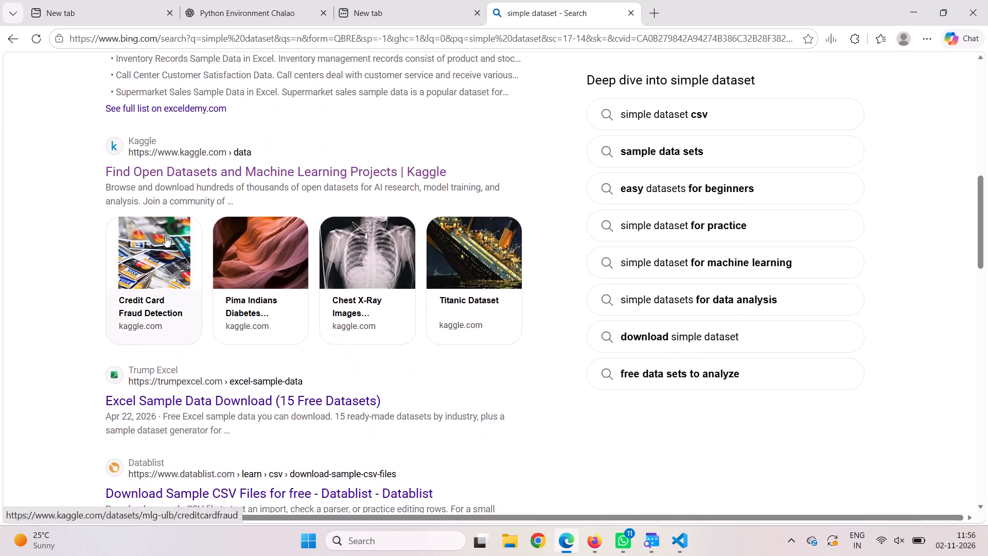
scroll(165, 236, down, 7)
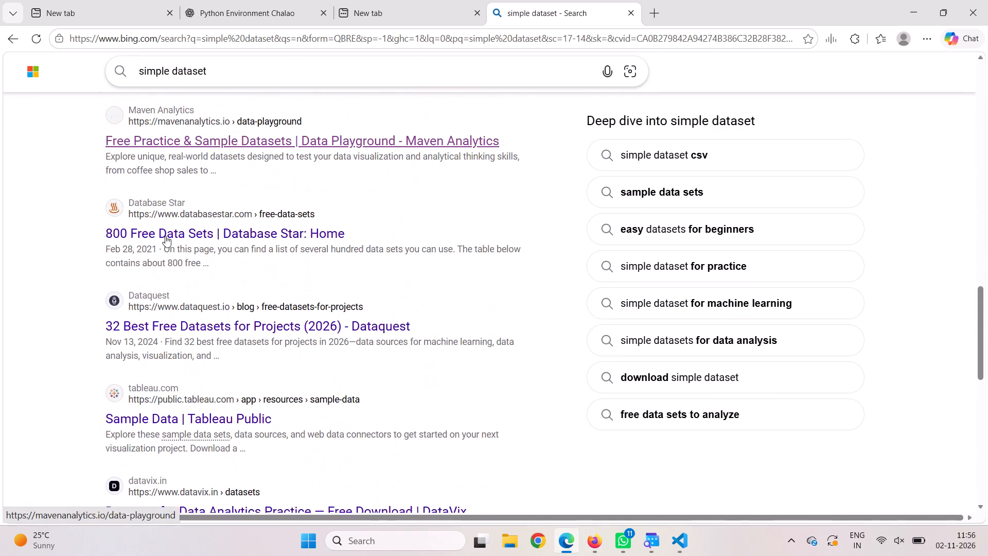
scroll(165, 236, down, 2)
click(178, 234)
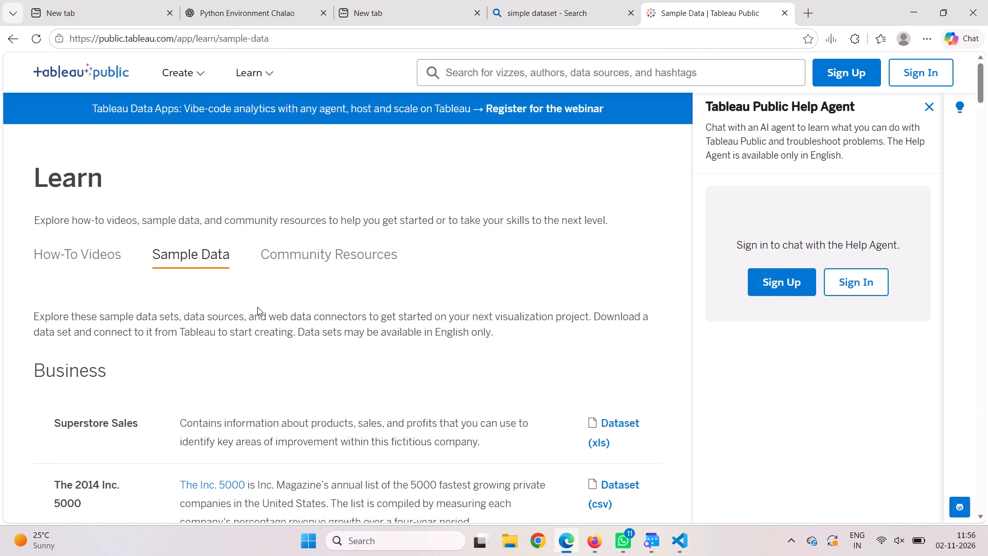
Open the Netflix Movies and TV Shows dataset (xlsx) from the Entertainment section of the sample data page.
scroll(257, 307, down, 2)
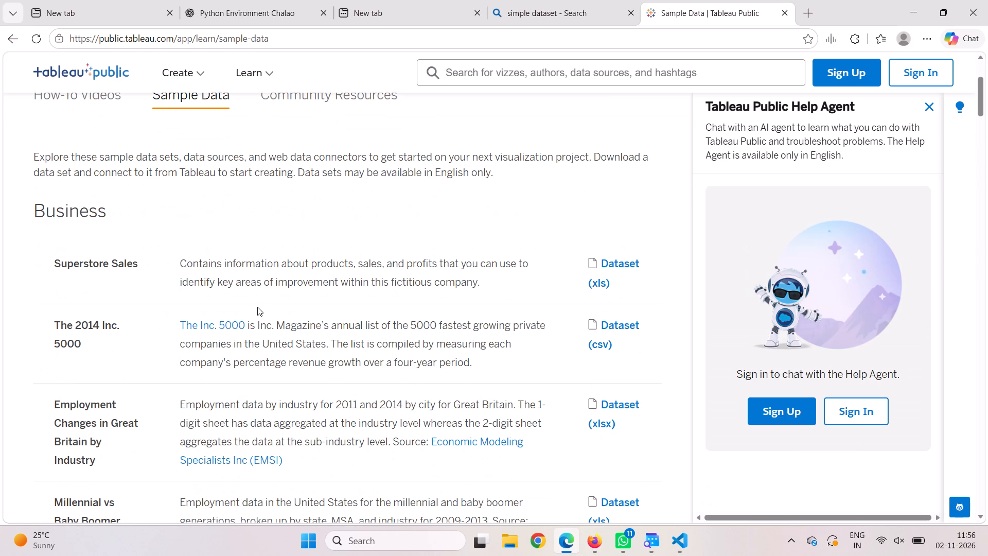
scroll(257, 307, down, 4)
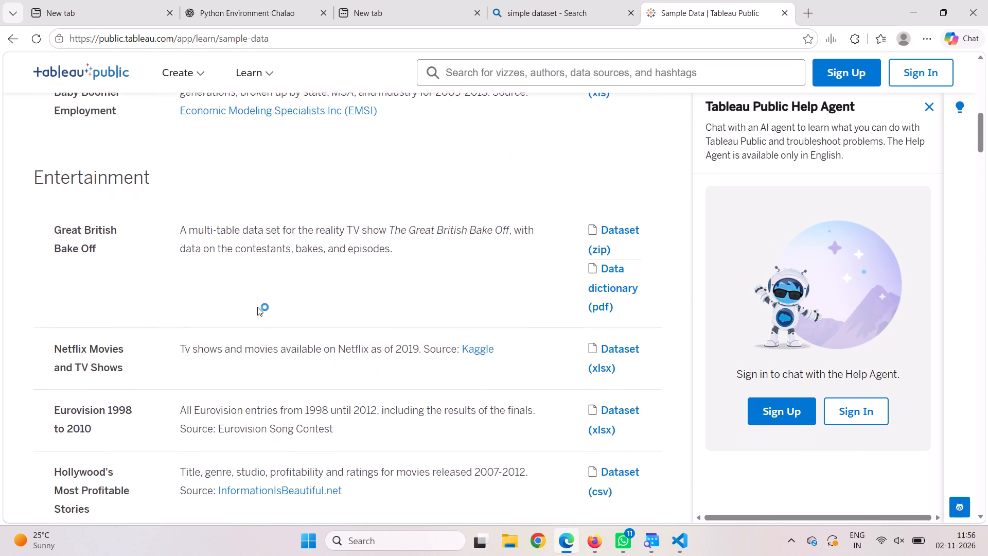
scroll(257, 307, down, 2)
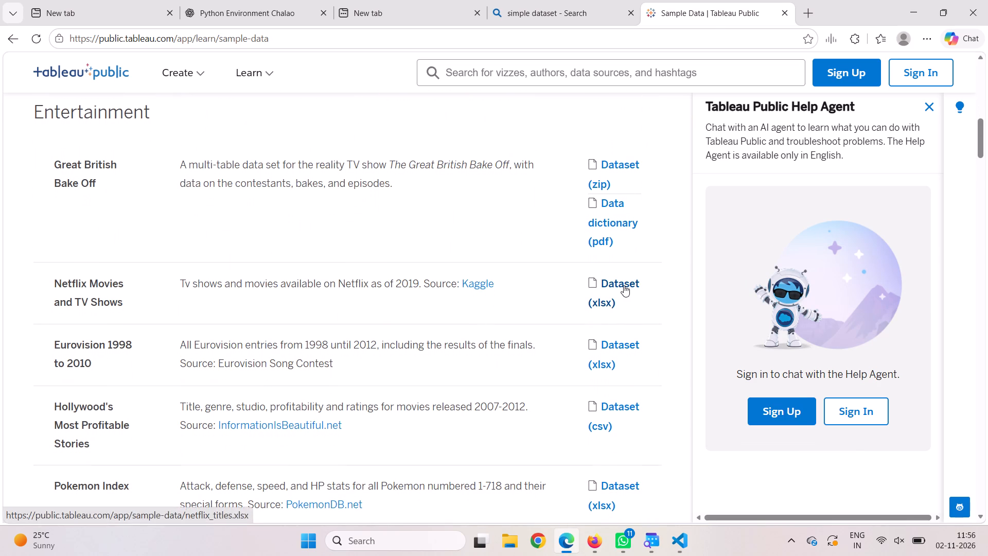
click(624, 285)
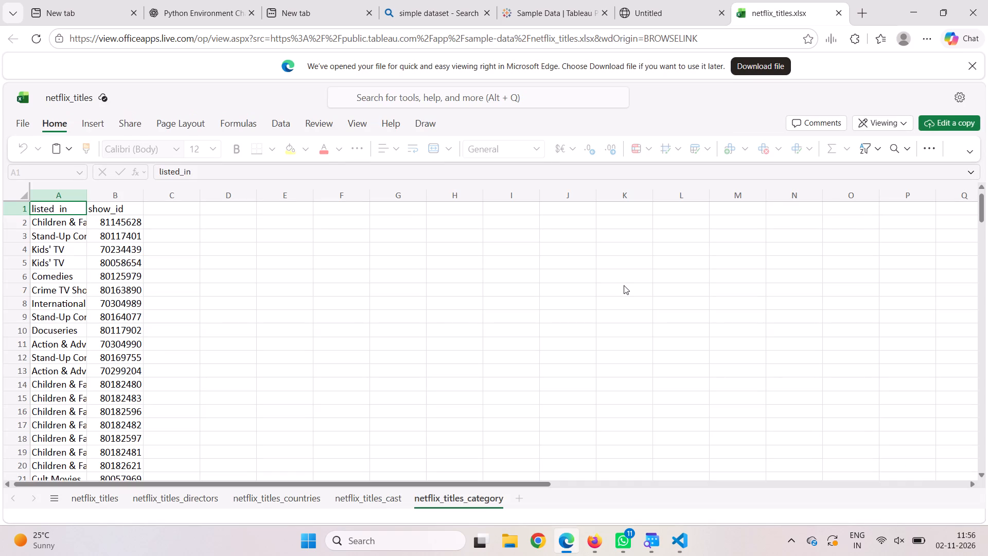
click(646, 7)
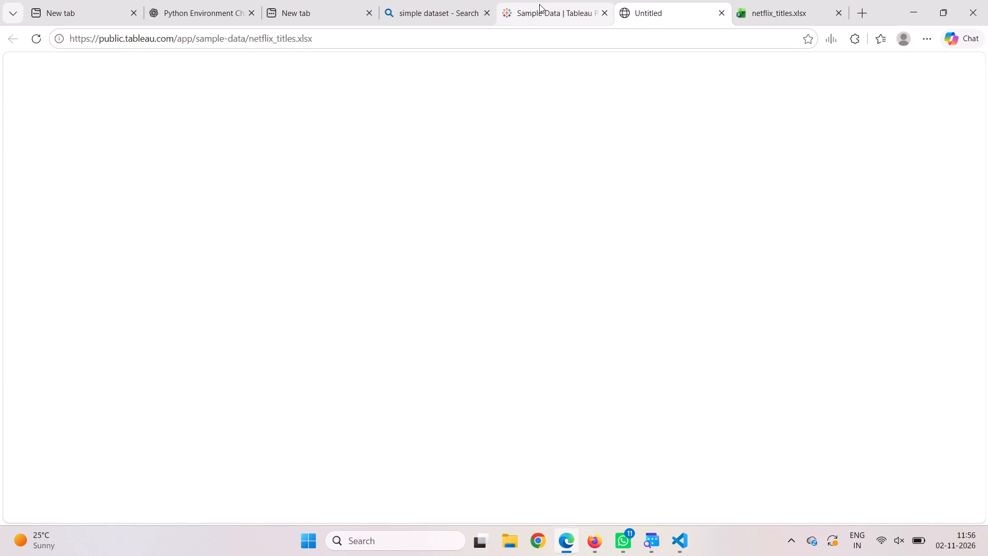
Go back to the sample data page and open the Great British Bake Off data dictionary PDF.
click(539, 4)
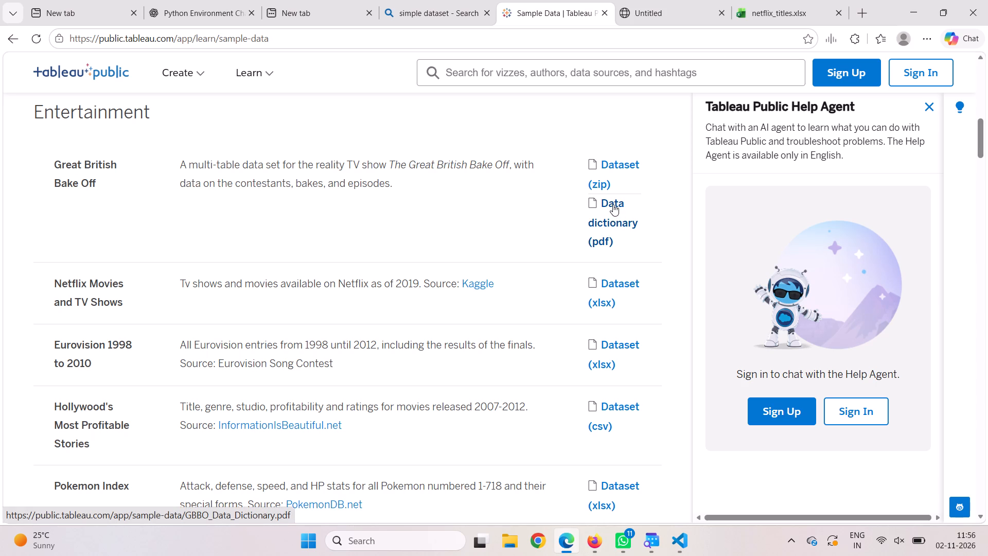
click(613, 204)
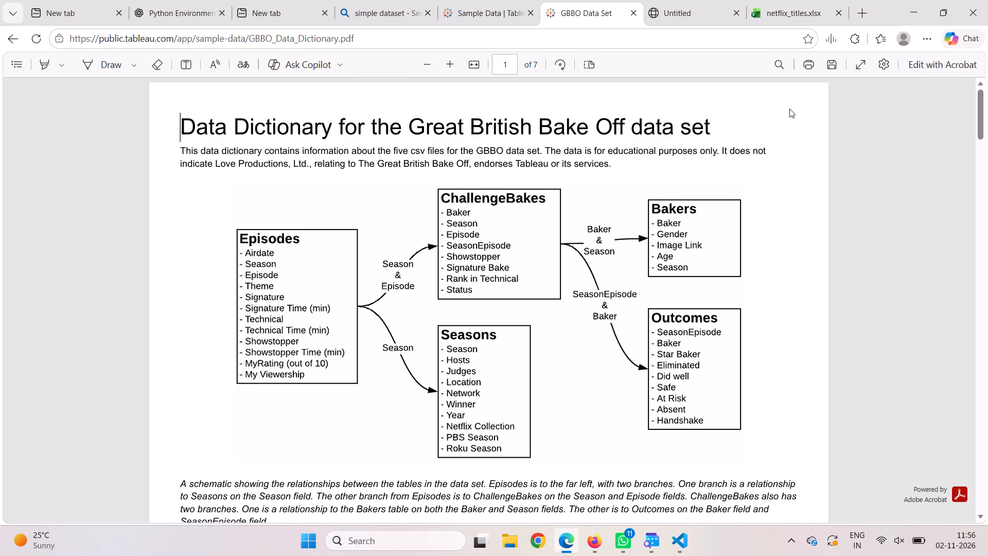
click(924, 42)
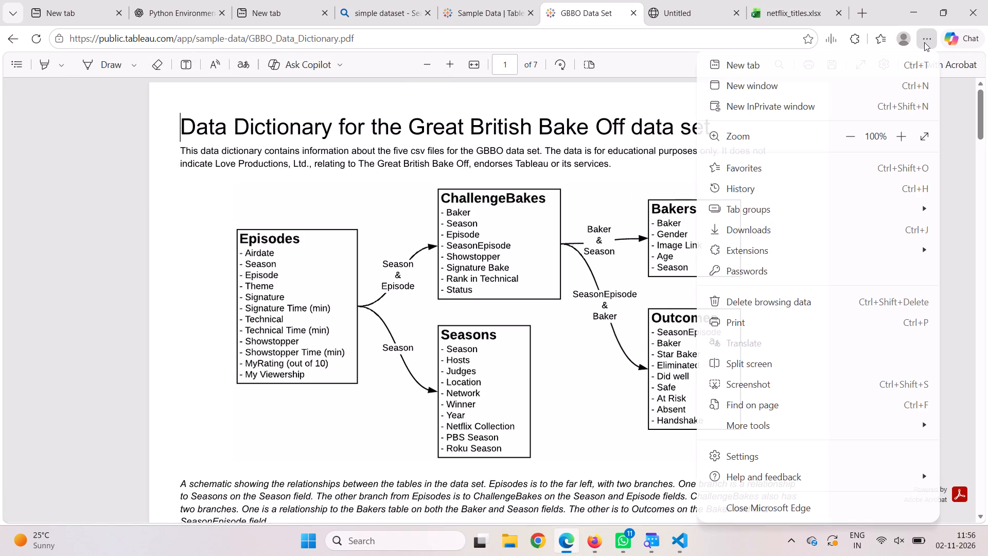
Reopen the Netflix Movies and TV Shows dataset from the sample data page and examine its rows.
click(489, 10)
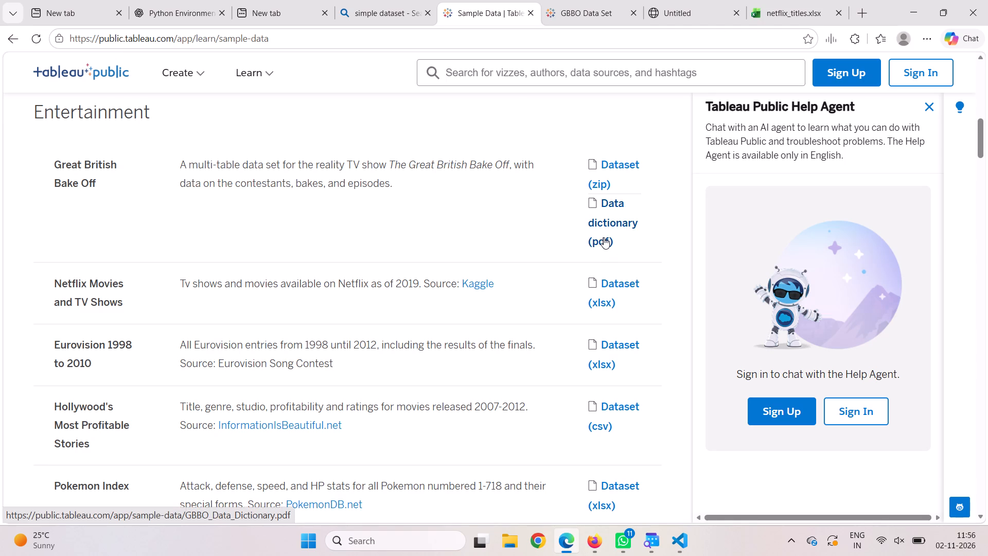
click(610, 286)
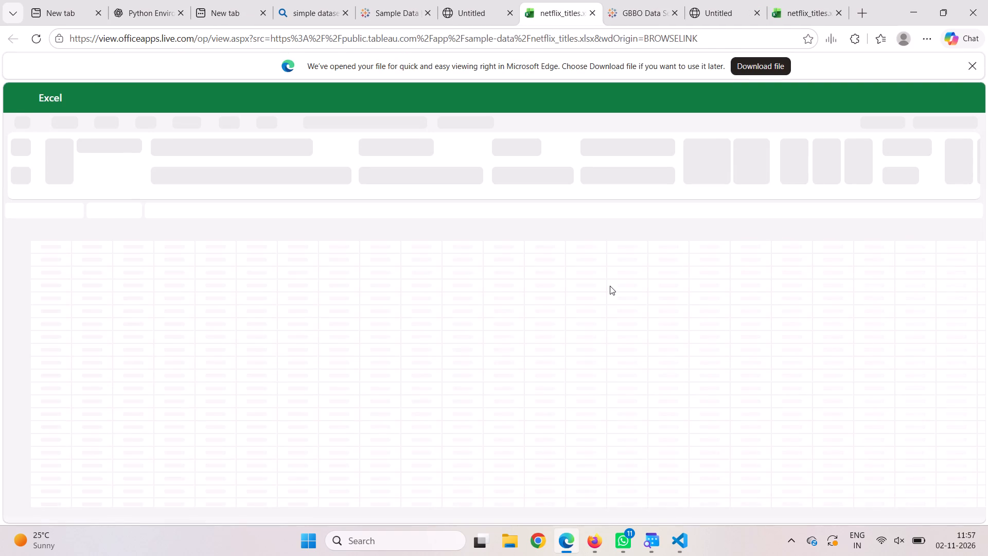
scroll(522, 346, down, 6)
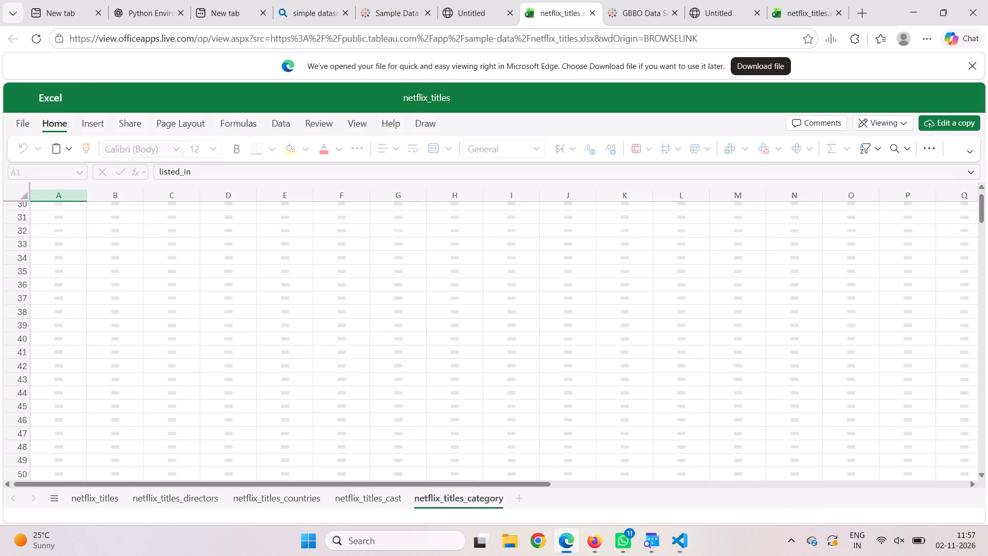
scroll(522, 346, up, 9)
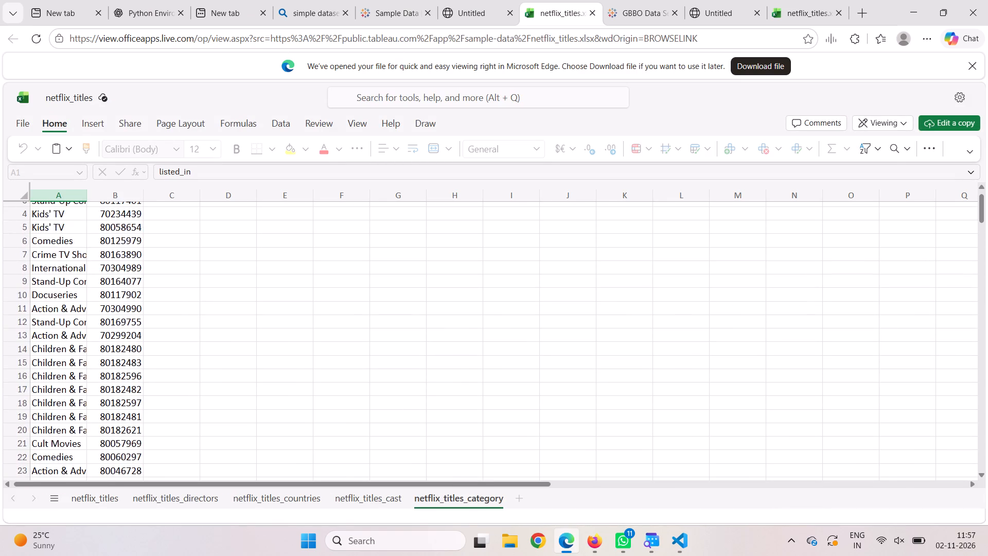
Open the Netflix Movies and TV Shows dataset from the sample data page again and download the netflix_titles.xlsx file.
click(403, 7)
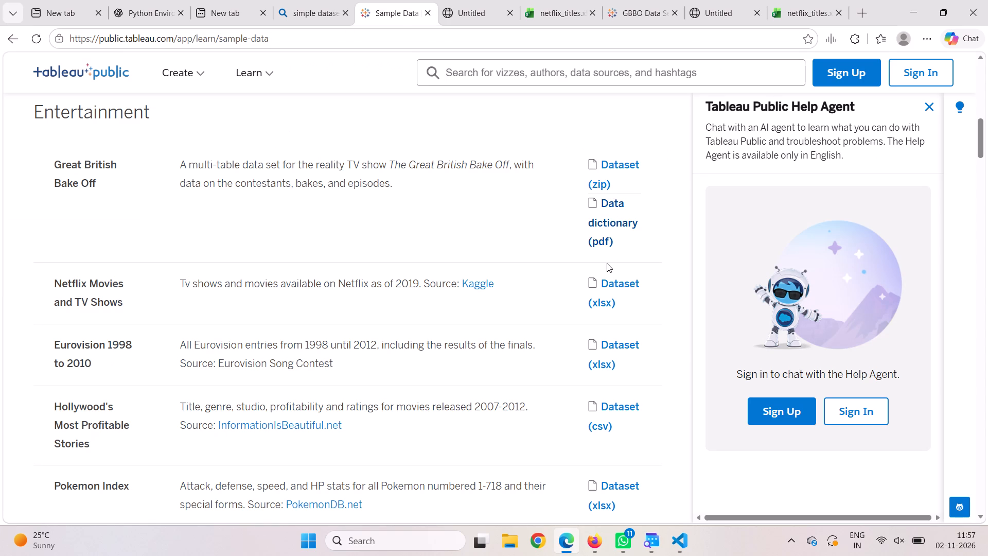
click(590, 283)
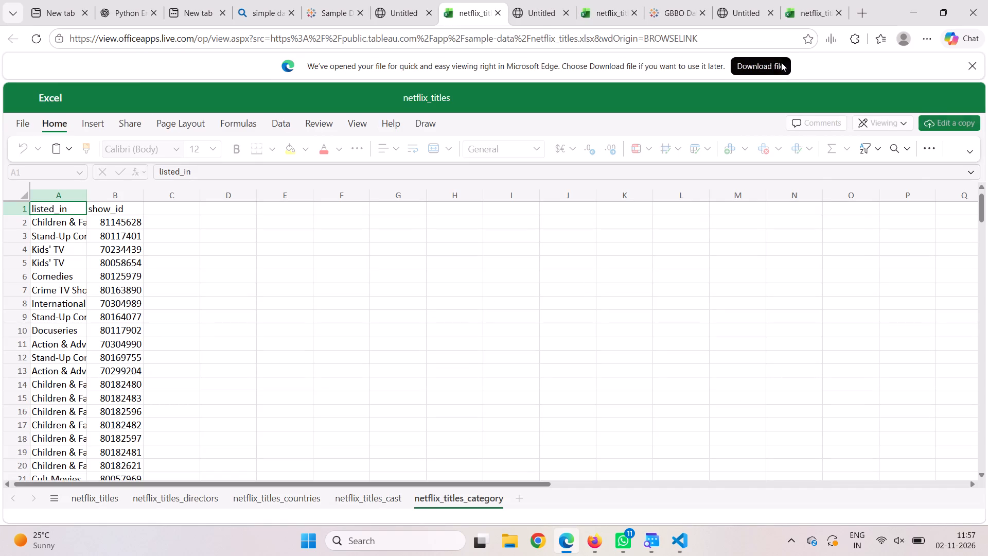
click(770, 66)
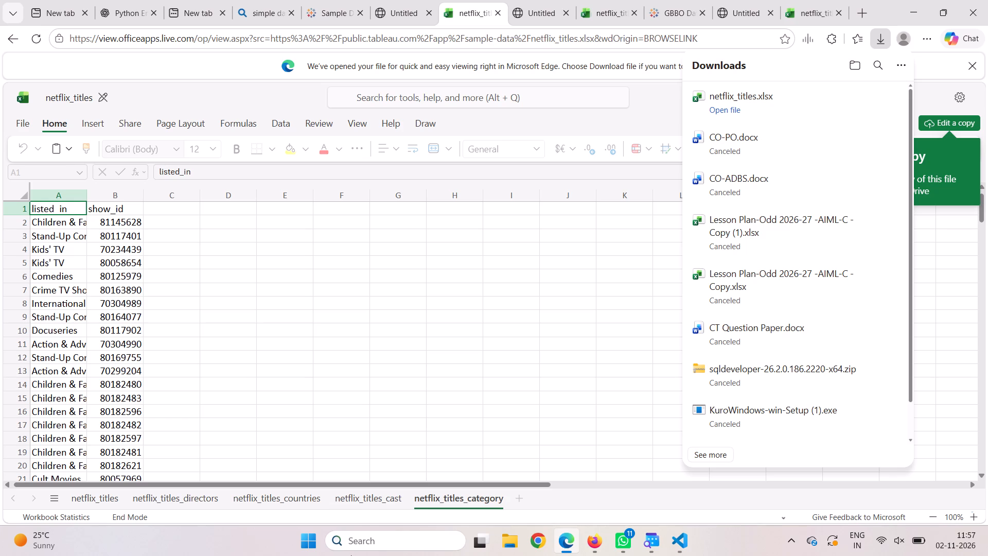
Search the computer for Tableau and launch the Tableau Public 2025.3 app.
click(400, 540)
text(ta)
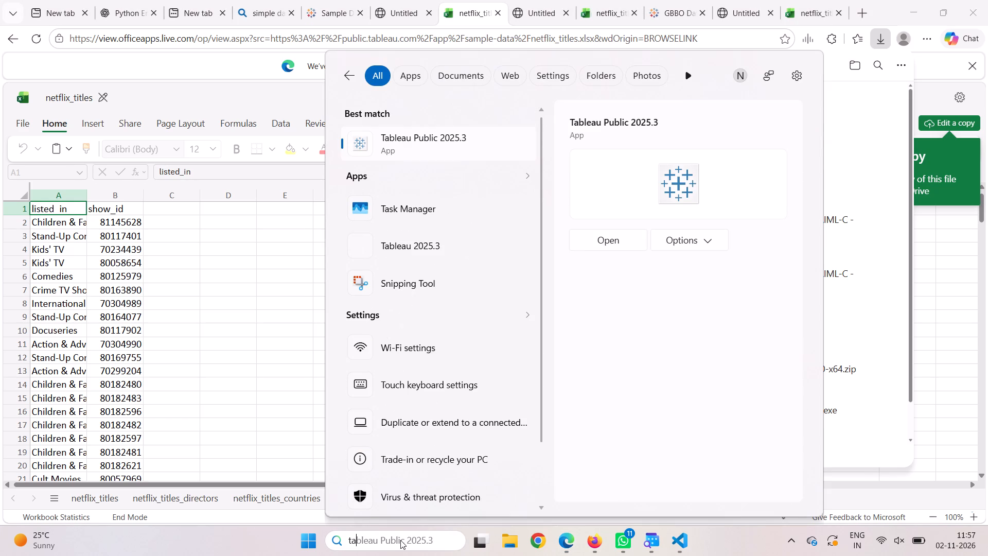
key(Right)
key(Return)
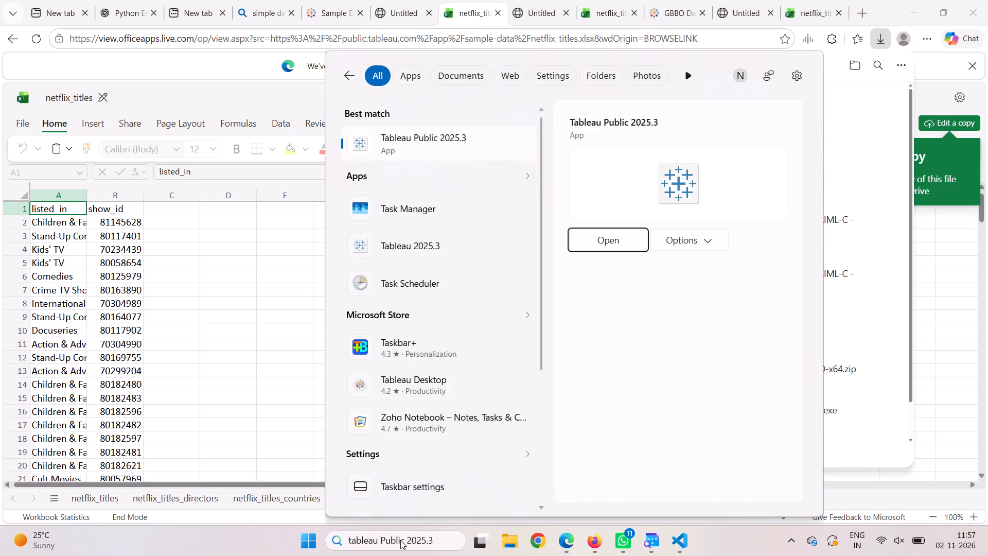
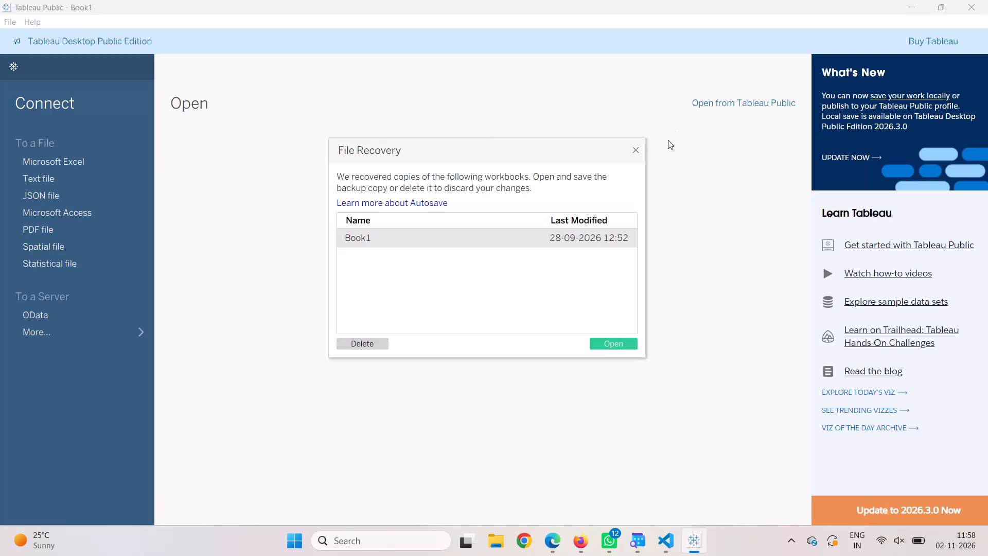
Dismiss the File Recovery dialog without opening or deleting the recovered Book1 workbook.
click(641, 148)
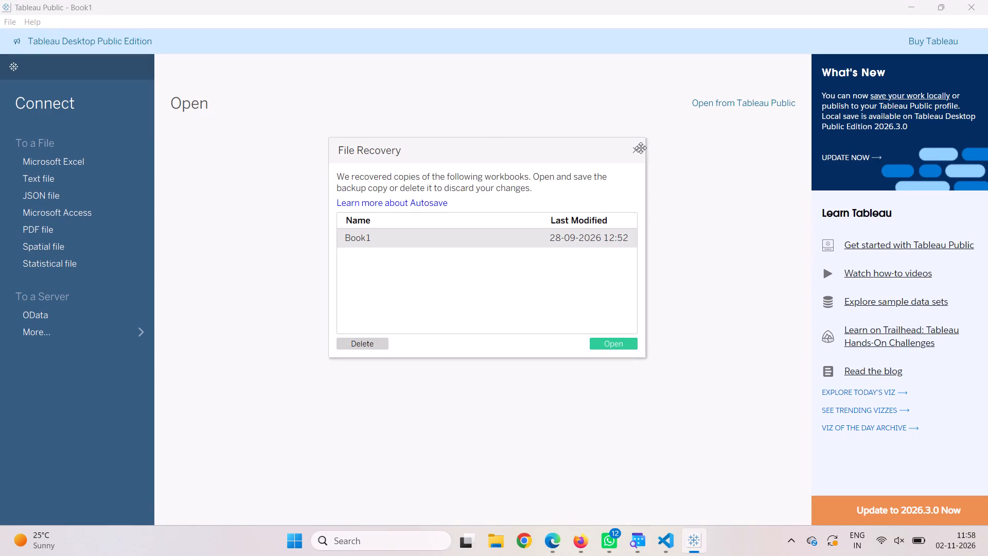
click(634, 153)
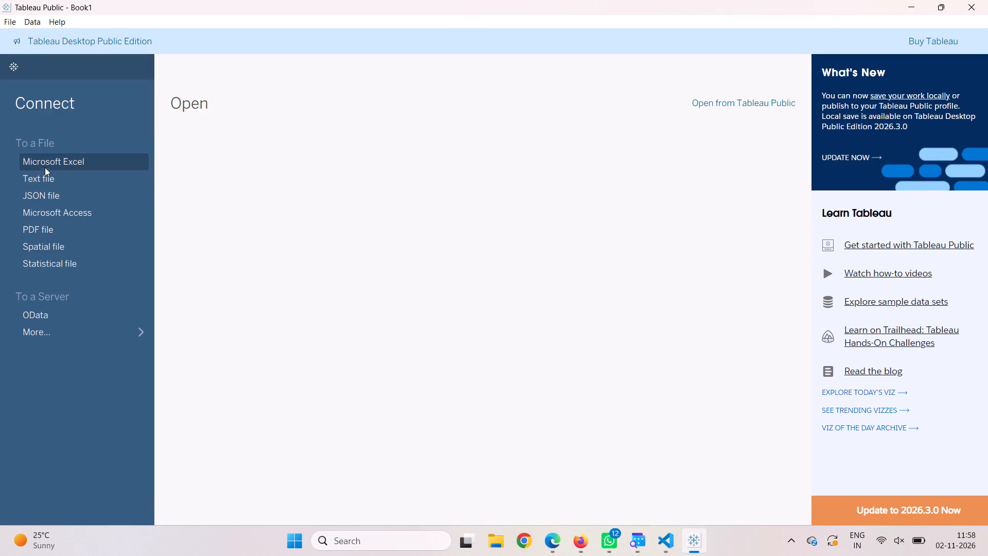
Connect to the netflix_titles Microsoft Excel workbook in the Downloads folder as the data source.
click(62, 156)
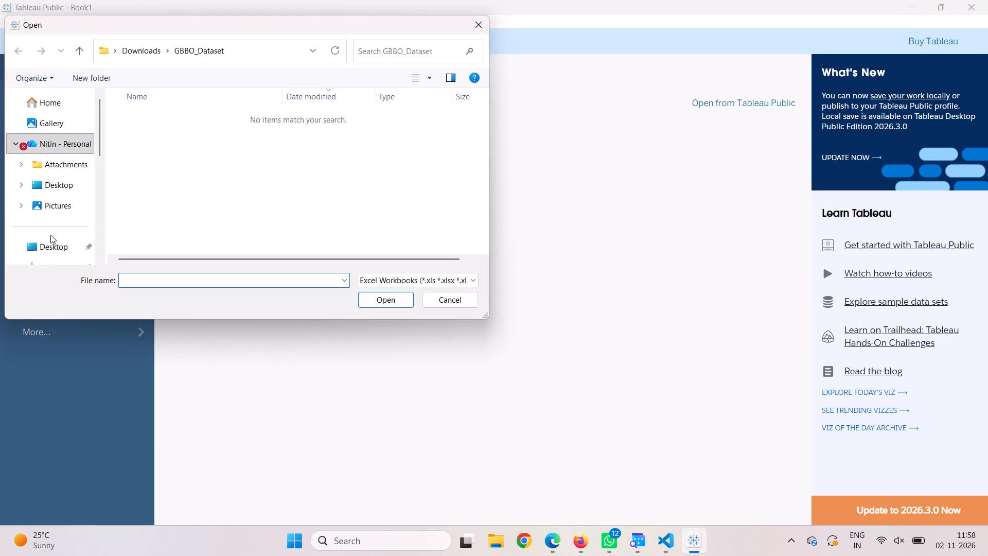
click(104, 219)
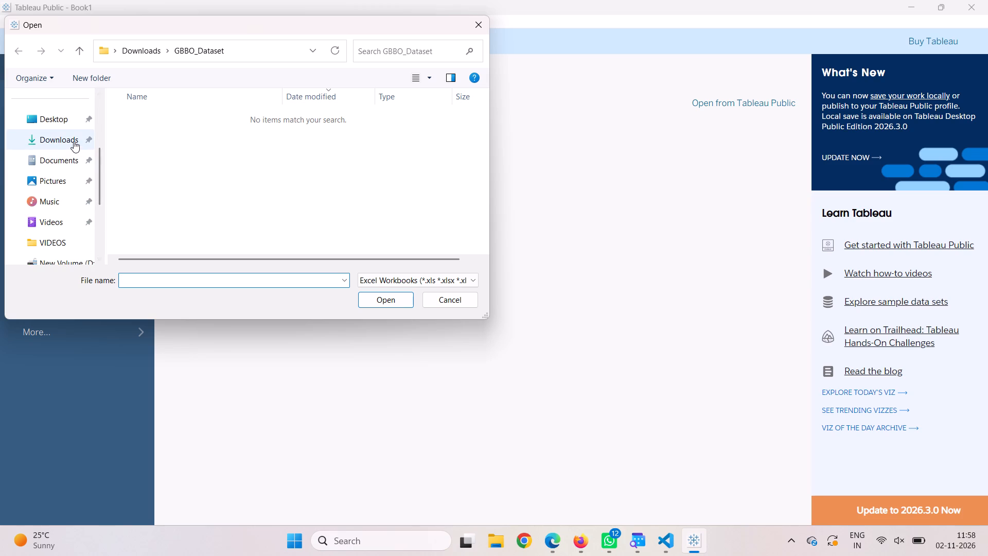
click(73, 141)
click(147, 131)
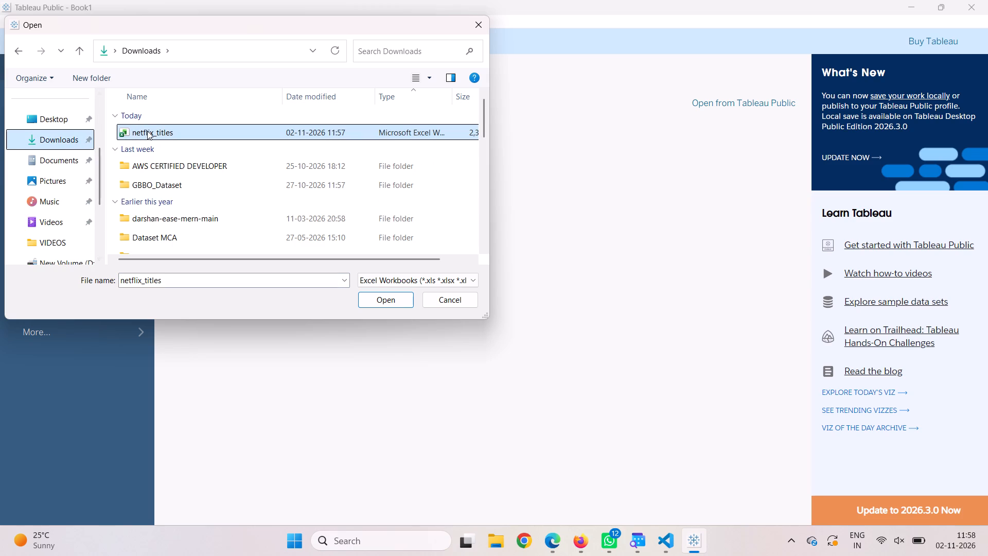
click(392, 303)
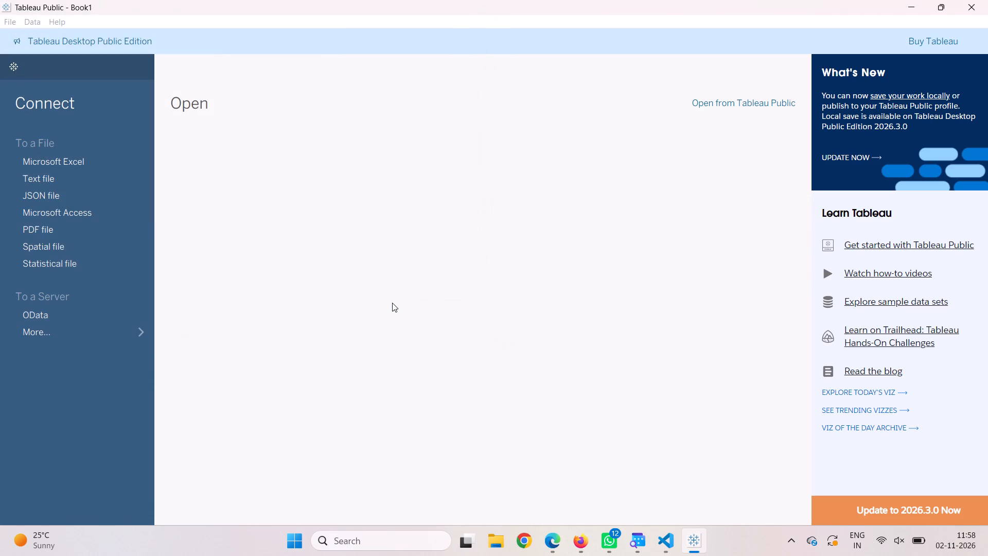
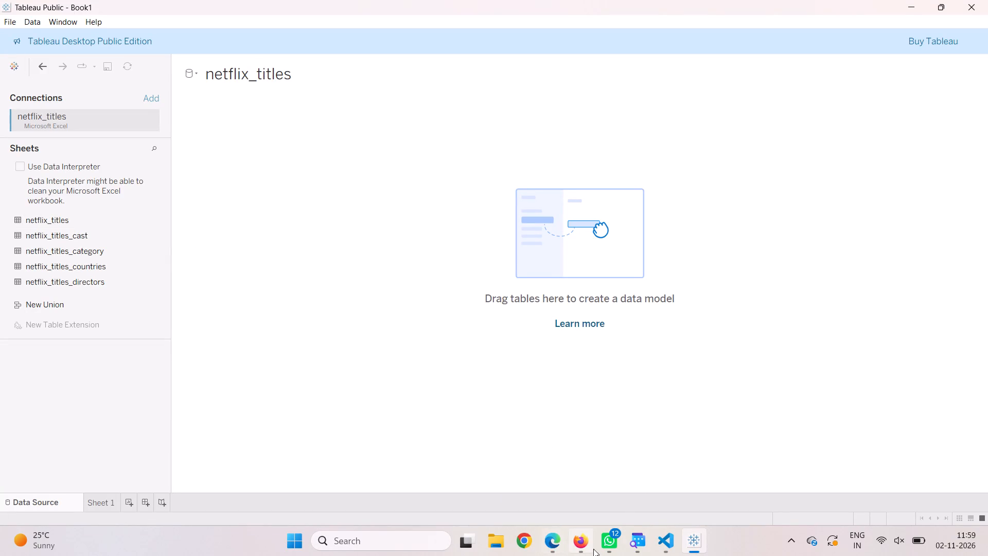
Open the recent netflix_titles workbook from File Explorer in Excel and examine its listed_in and show_id rows, then return to Tableau.
click(493, 543)
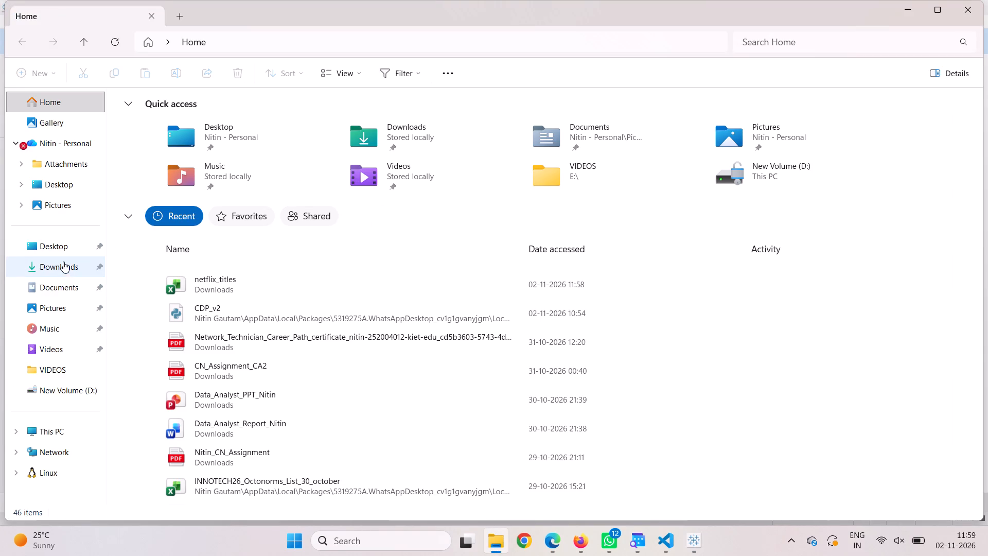
click(63, 262)
click(40, 107)
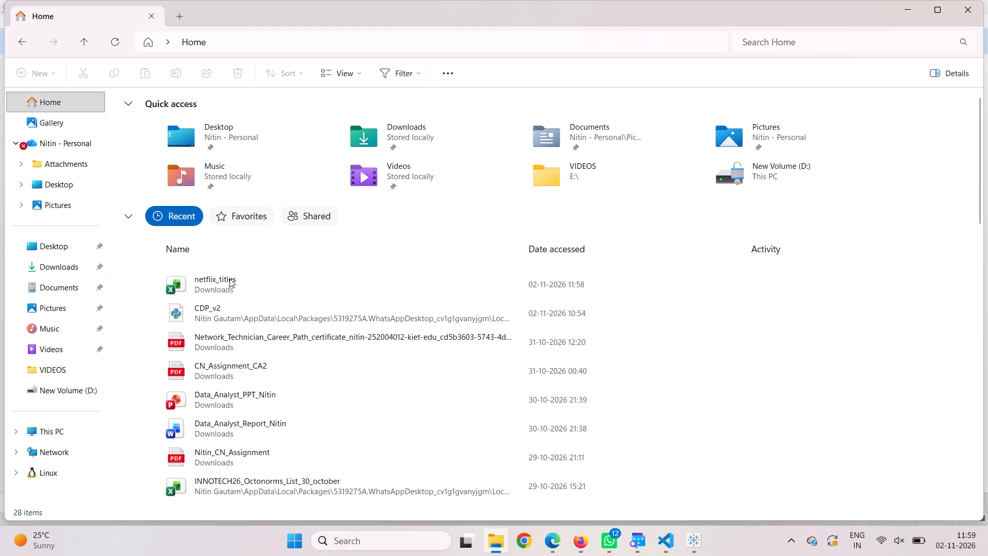
double_click(230, 285)
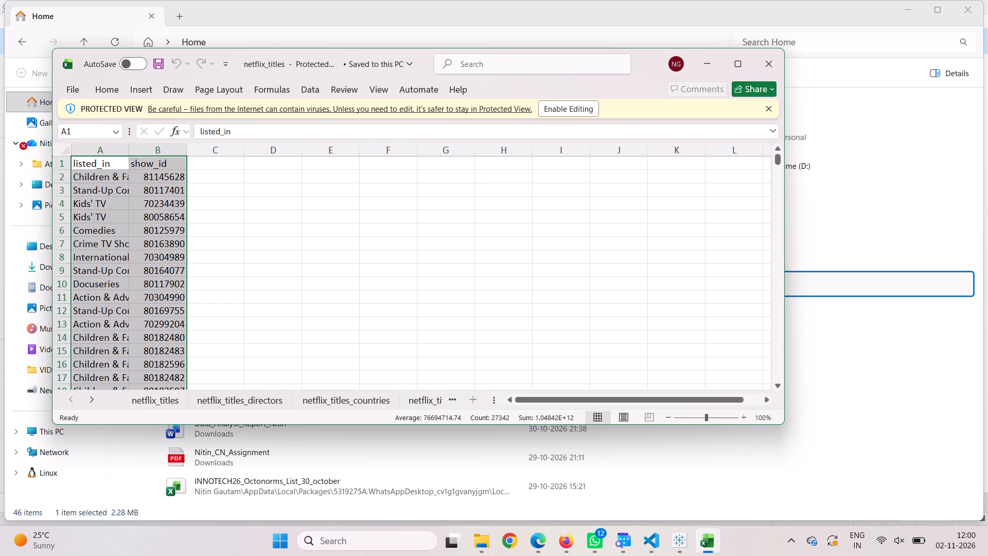
scroll(230, 285, down, 3)
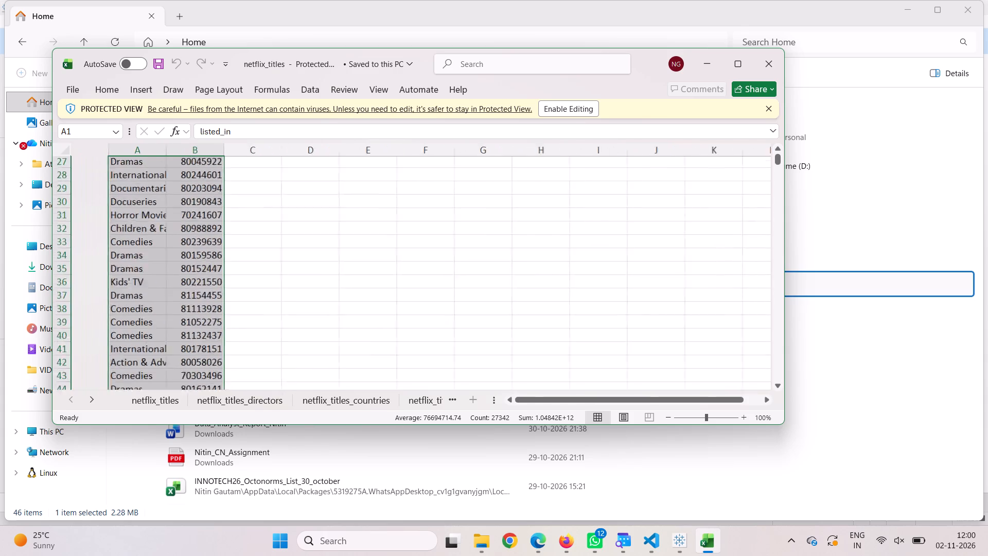
scroll(230, 285, up, 1)
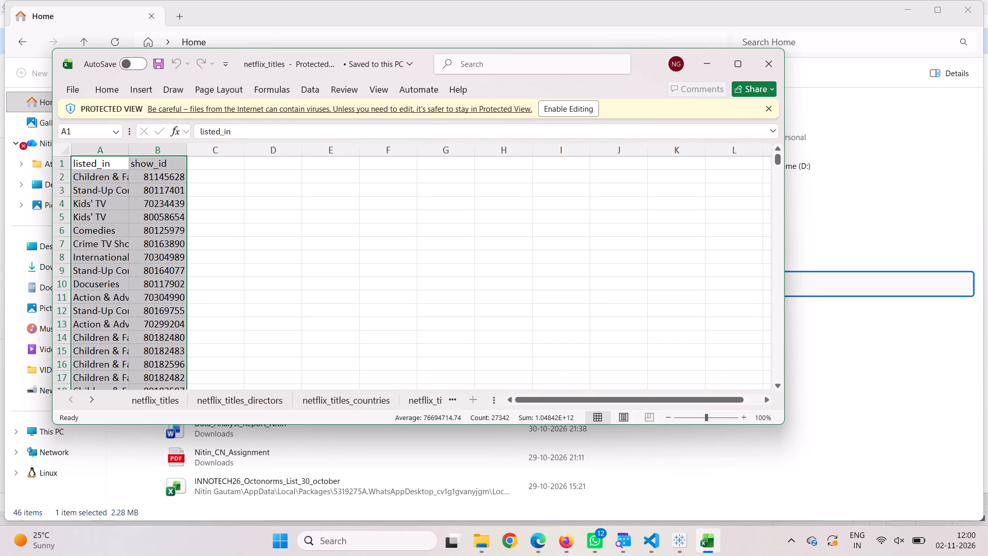
scroll(230, 285, down, 10)
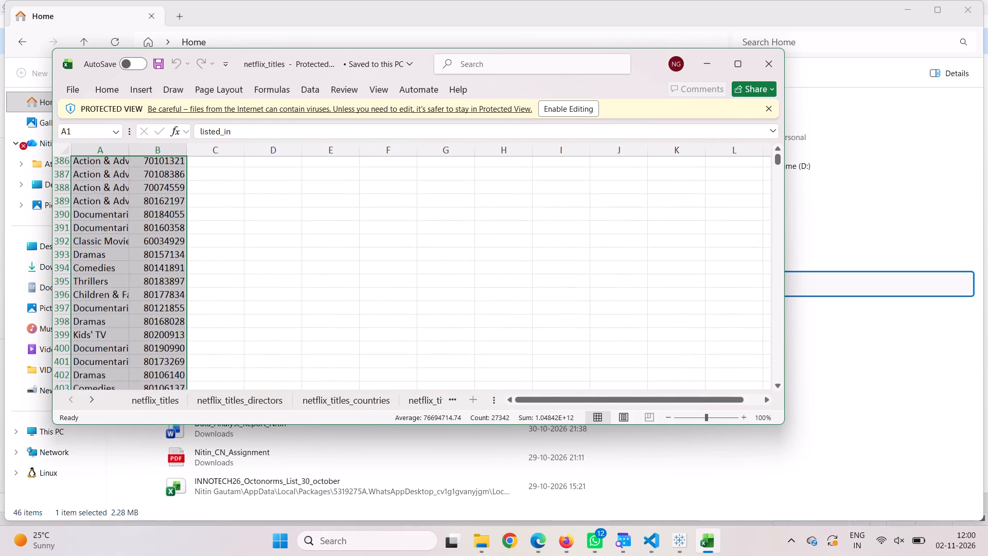
scroll(230, 285, up, 20)
scroll(230, 285, up, 2)
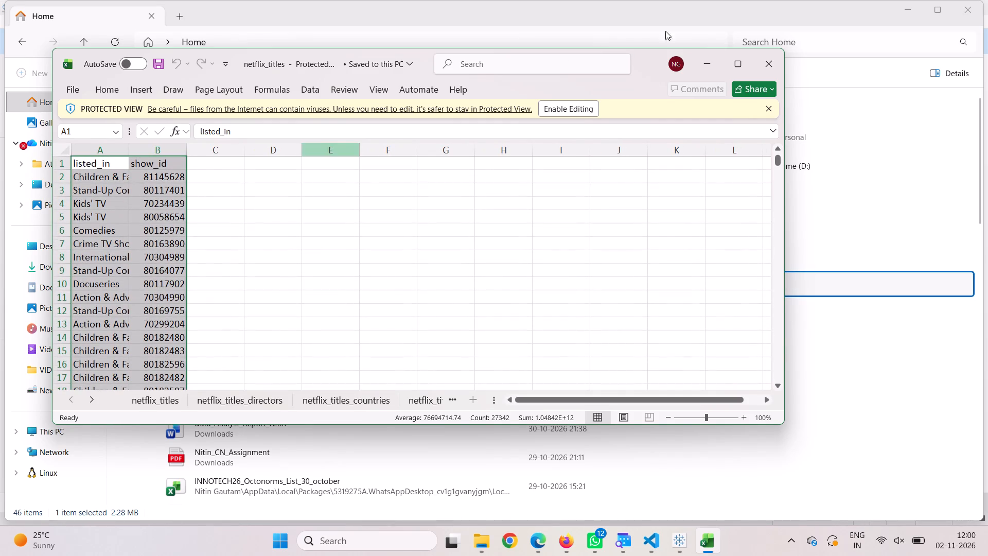
click(699, 65)
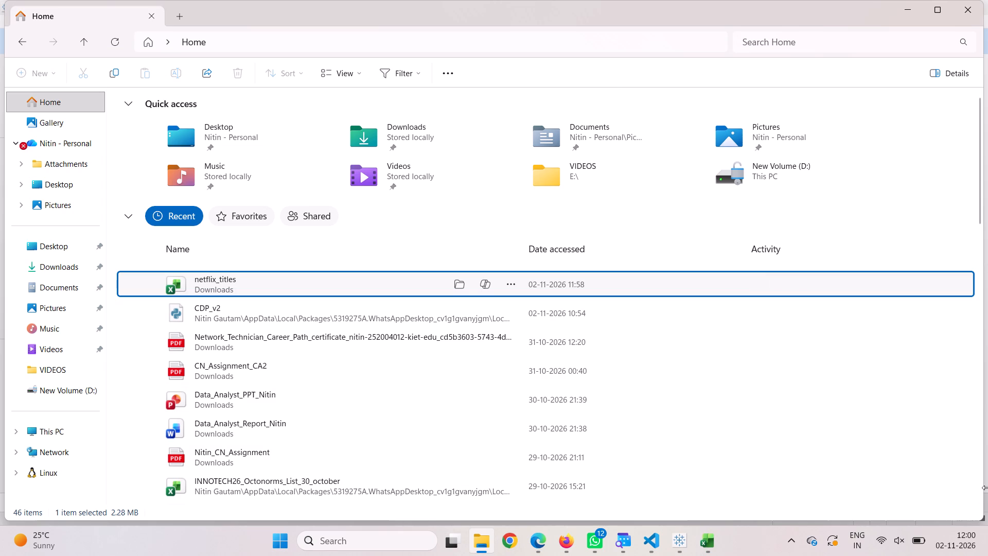
click(669, 549)
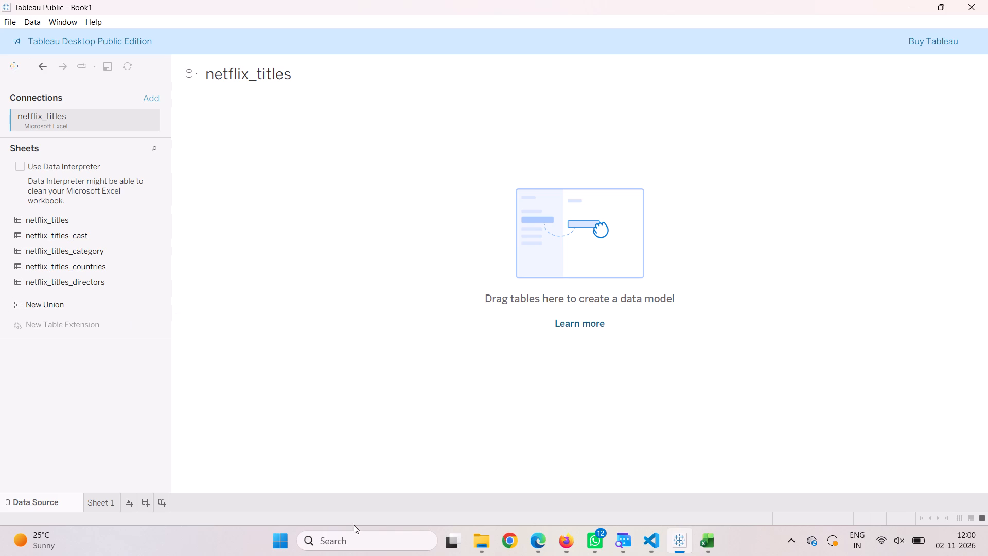
Switch back to the netflix_titles workbook in Excel, check the sheet's columns, and close the workbook.
click(713, 546)
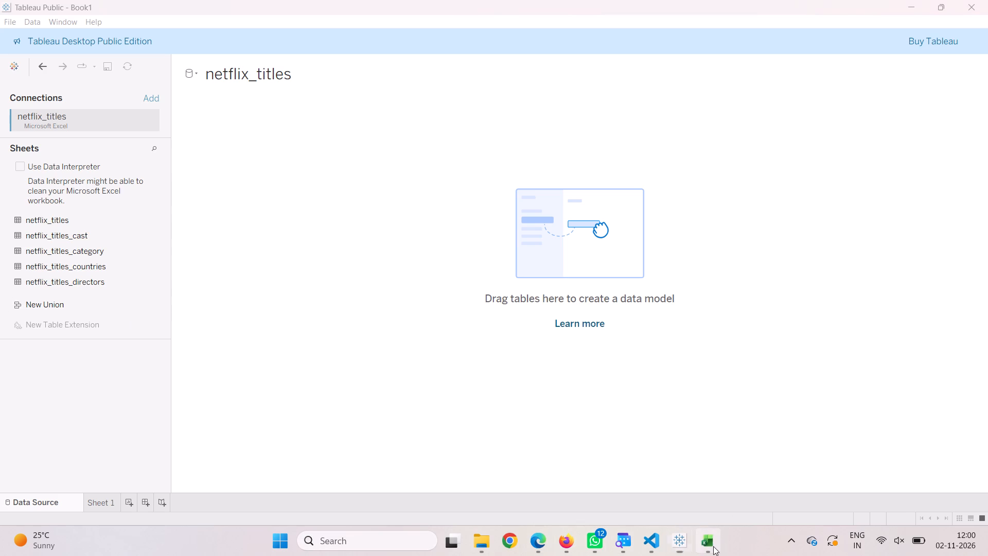
scroll(507, 258, left, 12)
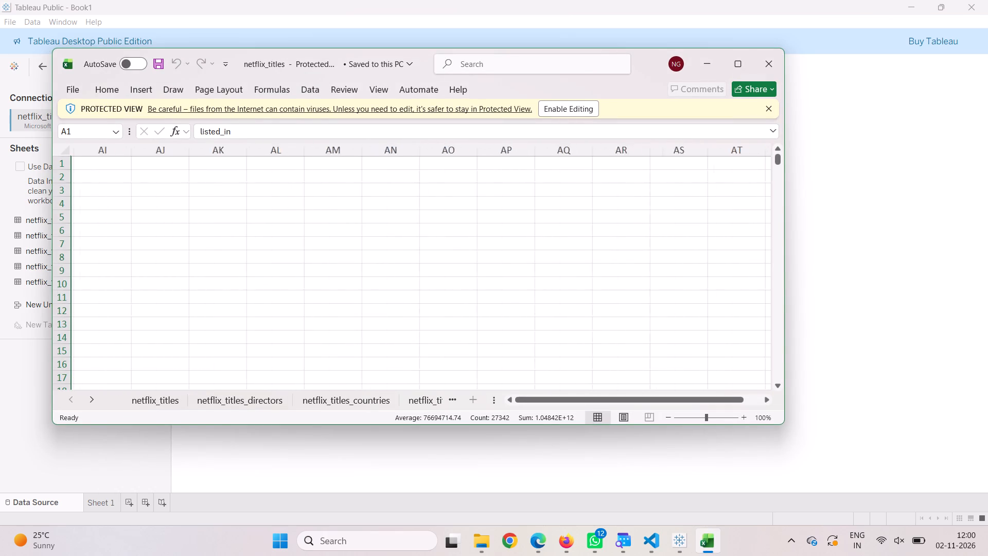
scroll(507, 258, right, 13)
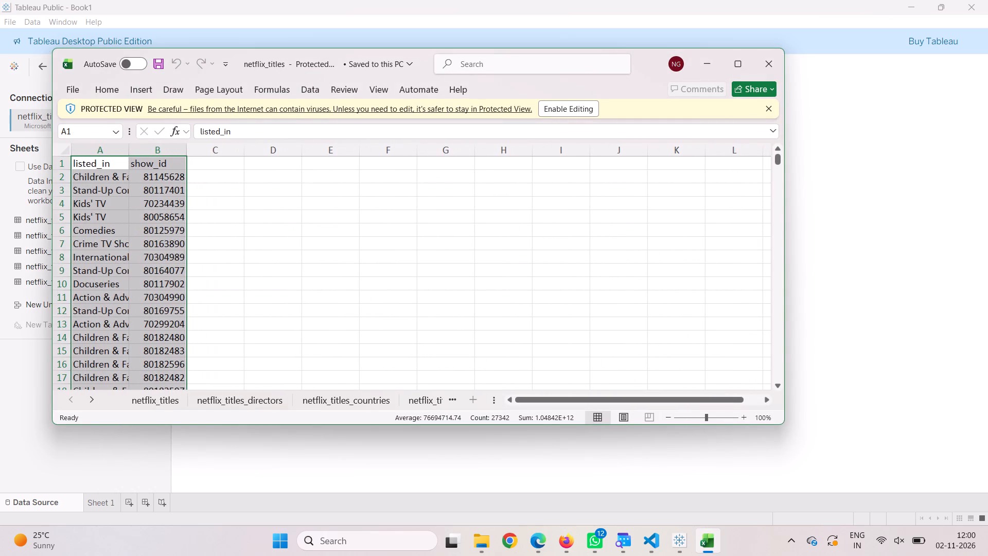
scroll(507, 258, up, 1)
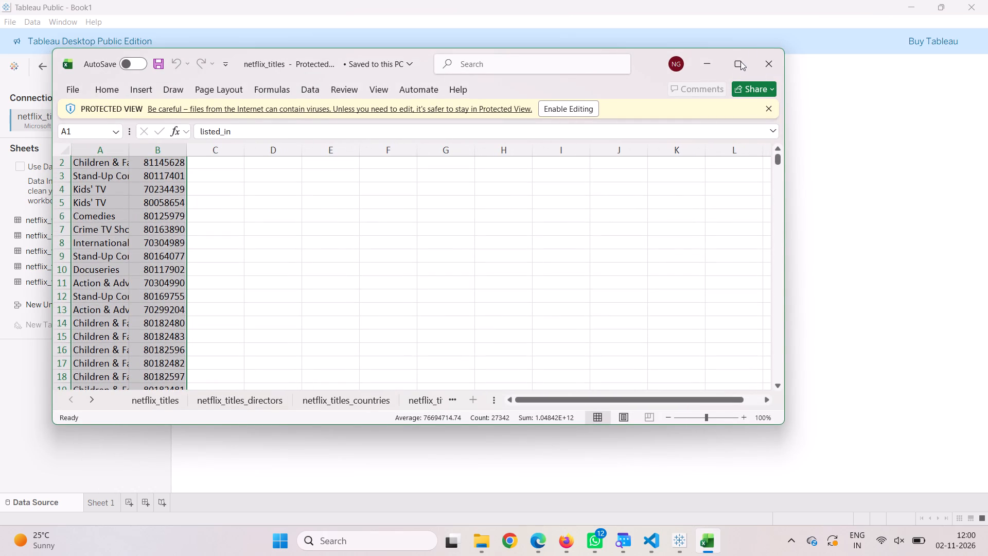
click(765, 63)
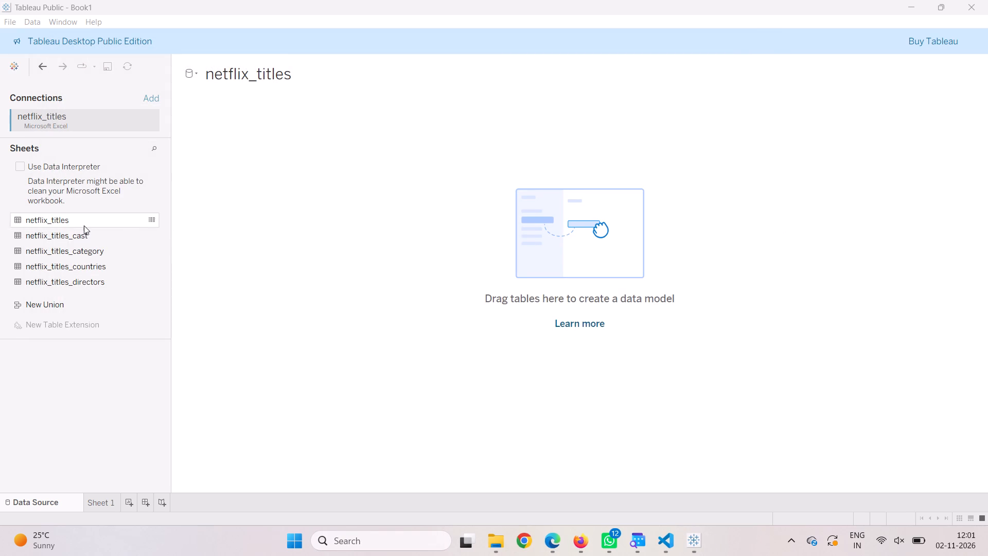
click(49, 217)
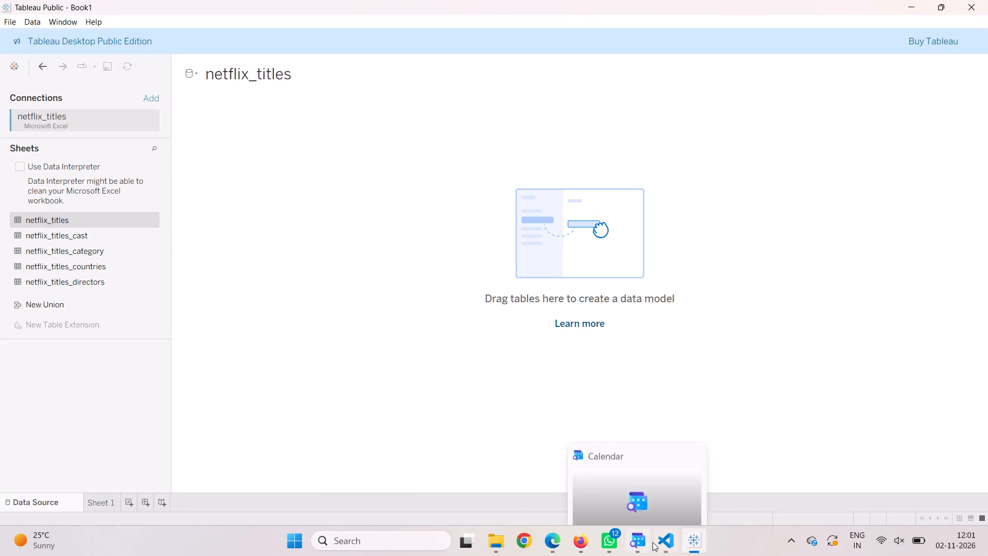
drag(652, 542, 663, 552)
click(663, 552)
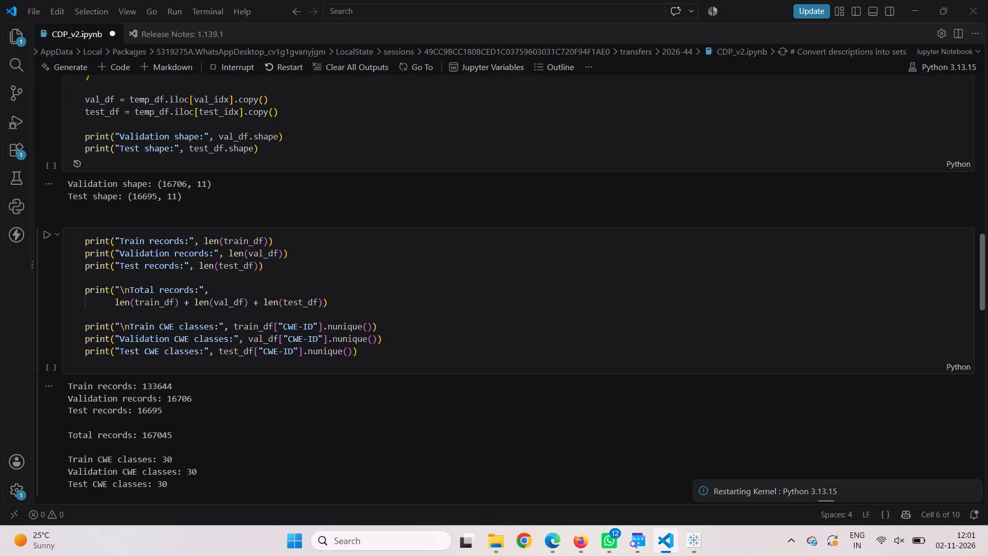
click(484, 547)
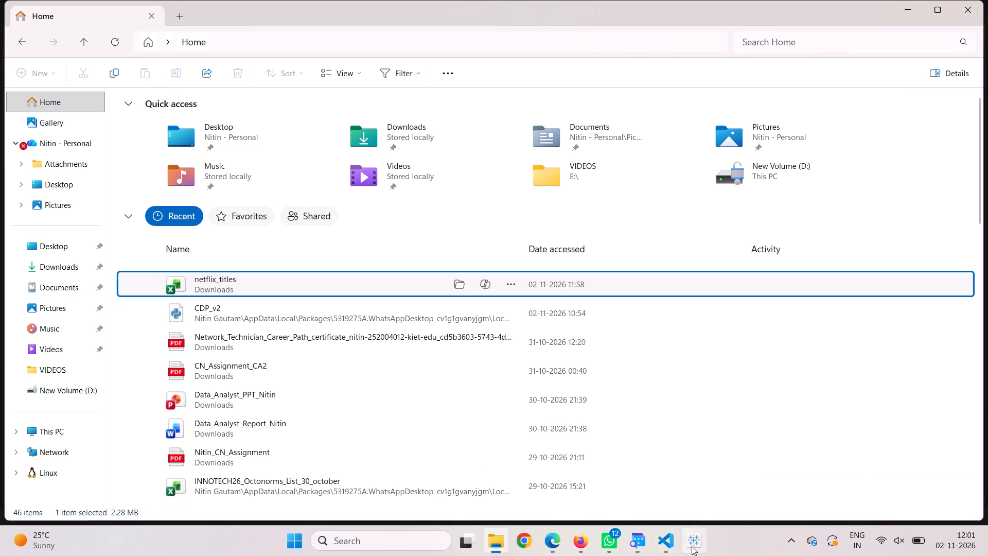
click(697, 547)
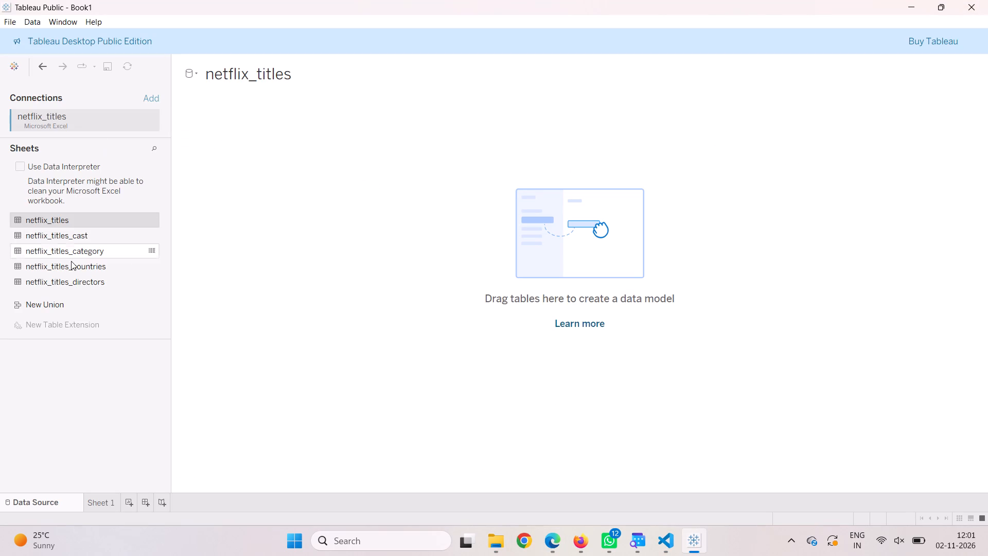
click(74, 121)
Add the netflix_titles sheet to the empty data model canvas as the base table.
click(43, 219)
drag(43, 219, 257, 154)
drag(257, 154, 264, 132)
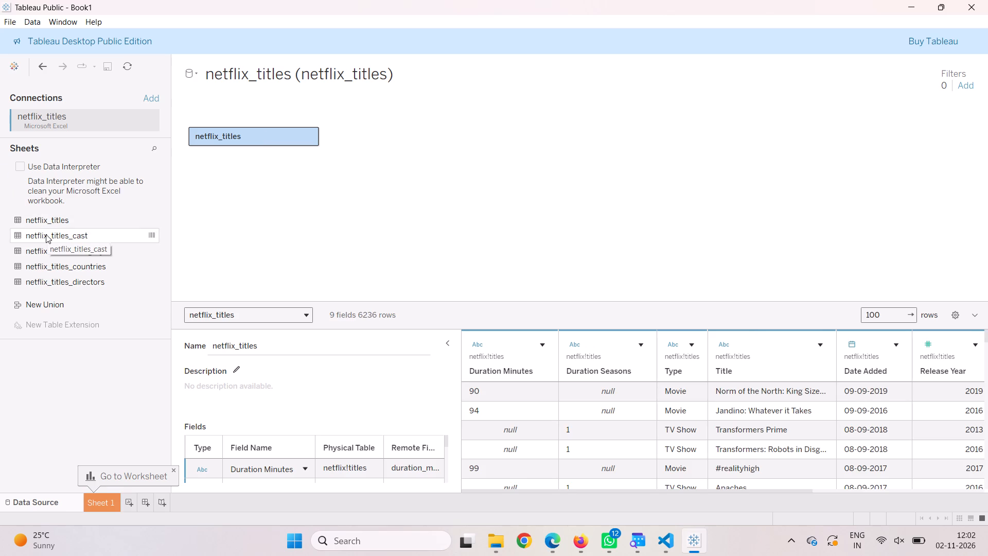
Add the netflix_titles_cast sheet to the data model, related directly to the netflix_titles table.
drag(46, 234, 334, 137)
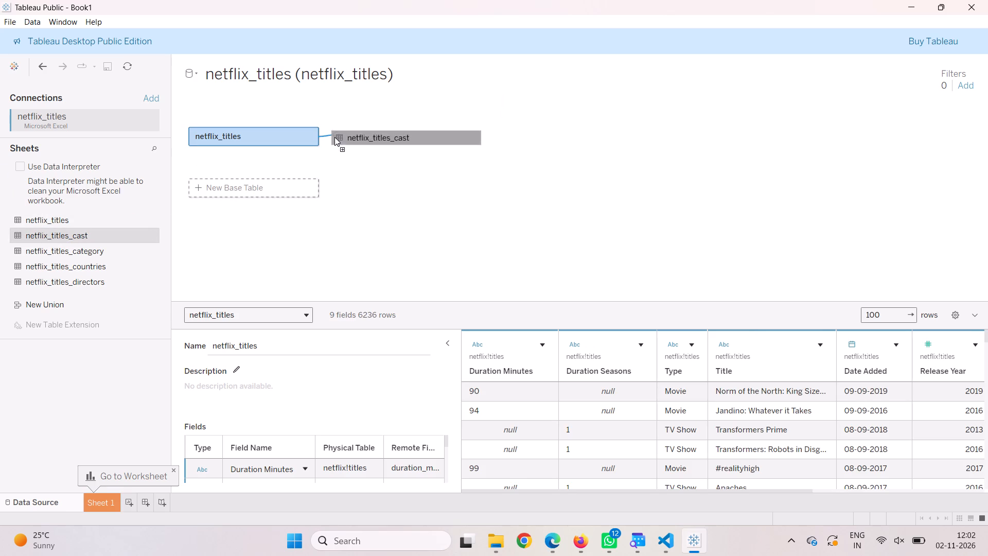
drag(334, 137, 340, 139)
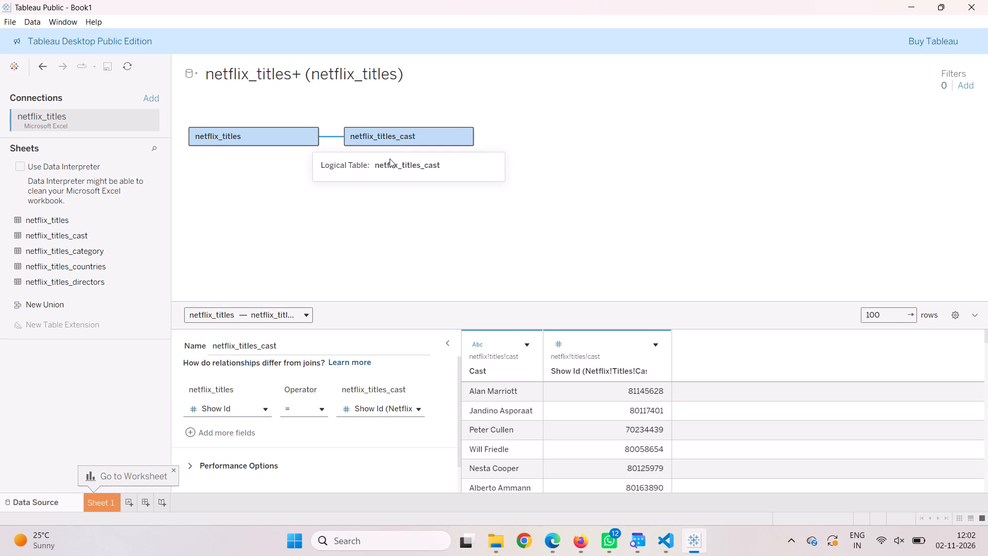
click(390, 159)
click(254, 201)
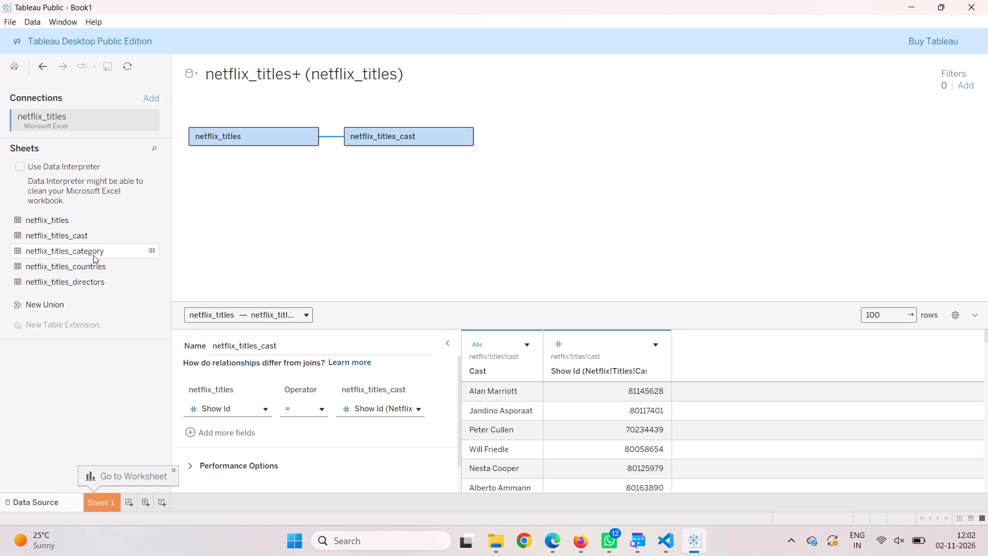
Examine the relationship settings between netflix_titles and netflix_titles_cast and the preview rows of the cast table.
scroll(307, 411, down, 1)
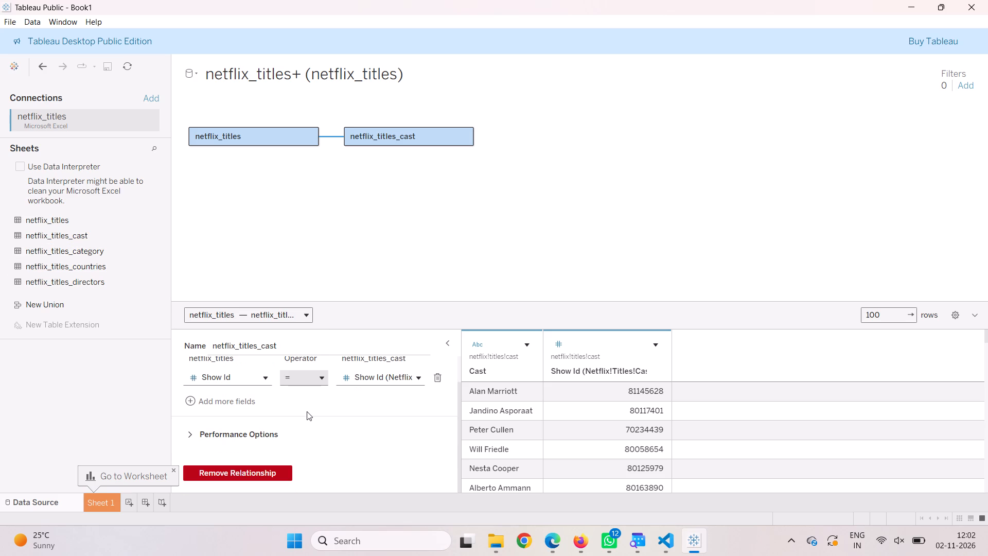
scroll(307, 411, down, 1)
scroll(537, 407, down, 2)
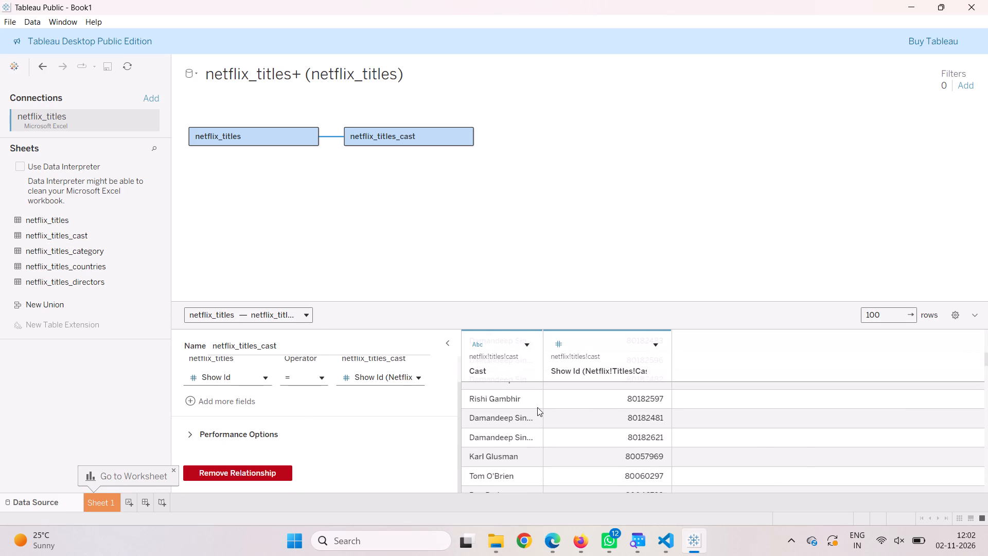
scroll(537, 407, down, 4)
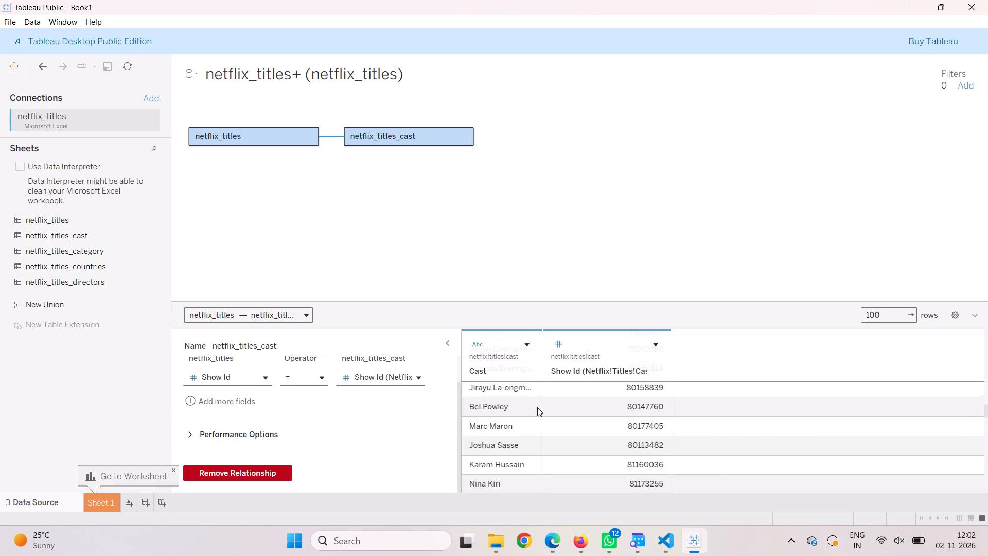
scroll(537, 407, down, 7)
scroll(537, 407, up, 6)
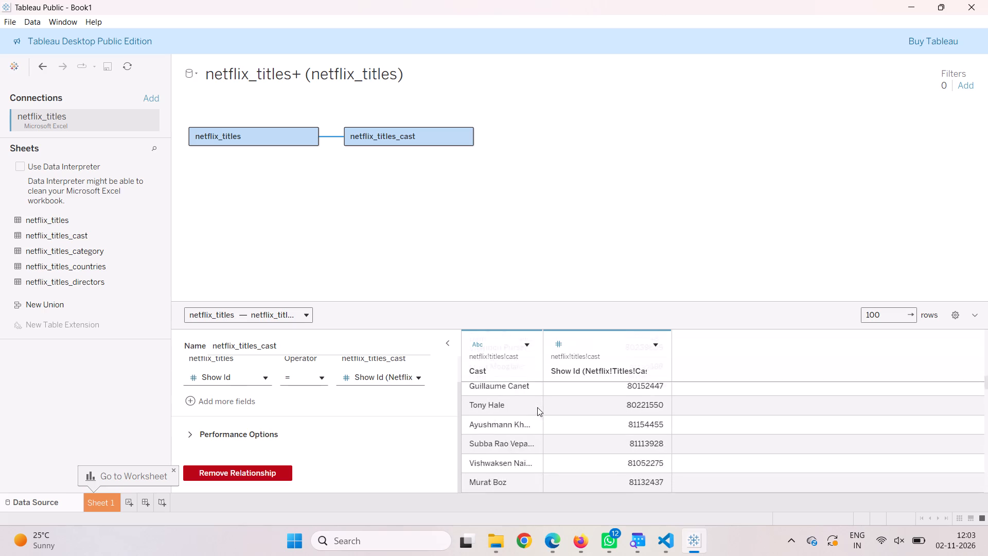
scroll(346, 407, down, 1)
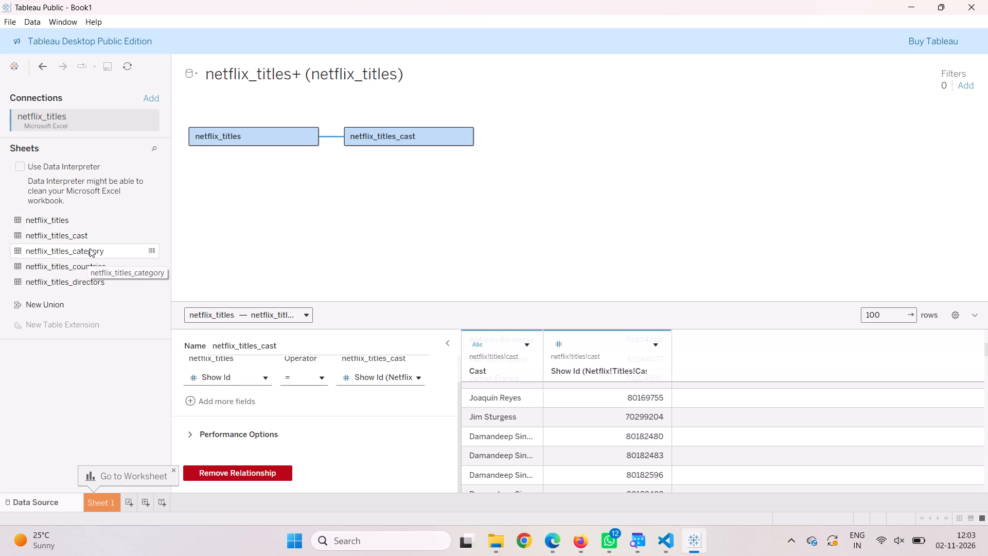
Add the netflix_titles_category sheet to the data model, related to the netflix_titles_cast table.
drag(90, 248, 515, 137)
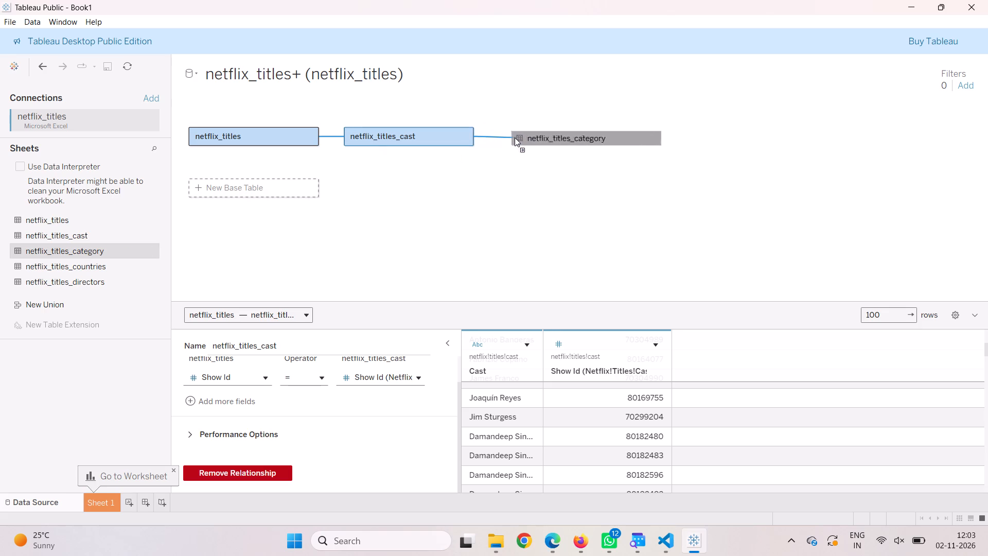
drag(515, 137, 514, 131)
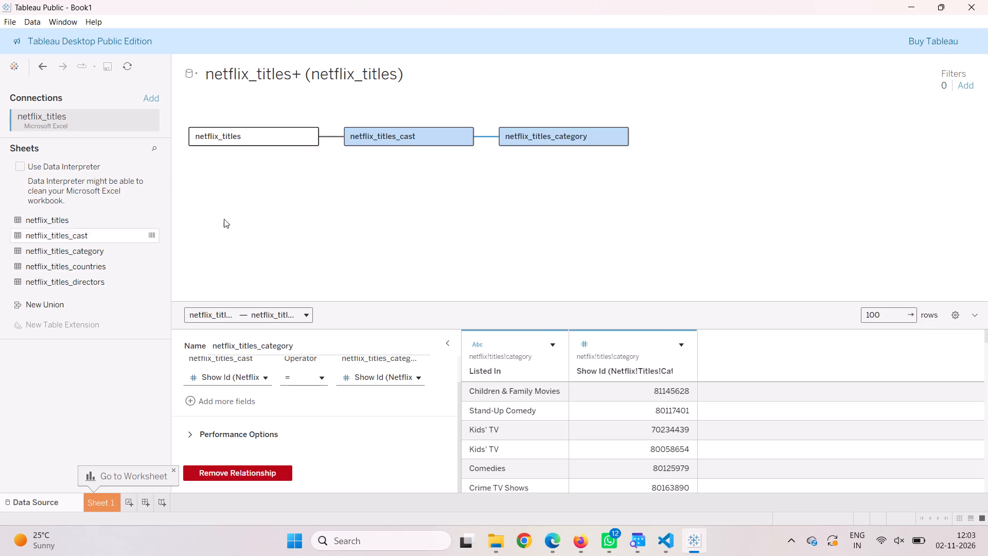
click(315, 204)
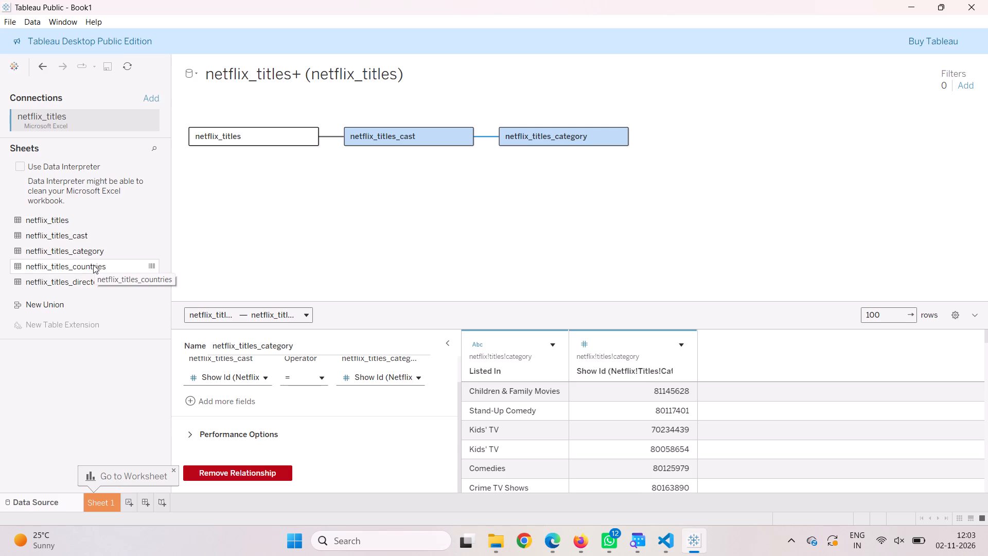
Add the netflix_titles_countries sheet to the data model, related to the netflix_titles_category table.
drag(93, 265, 665, 137)
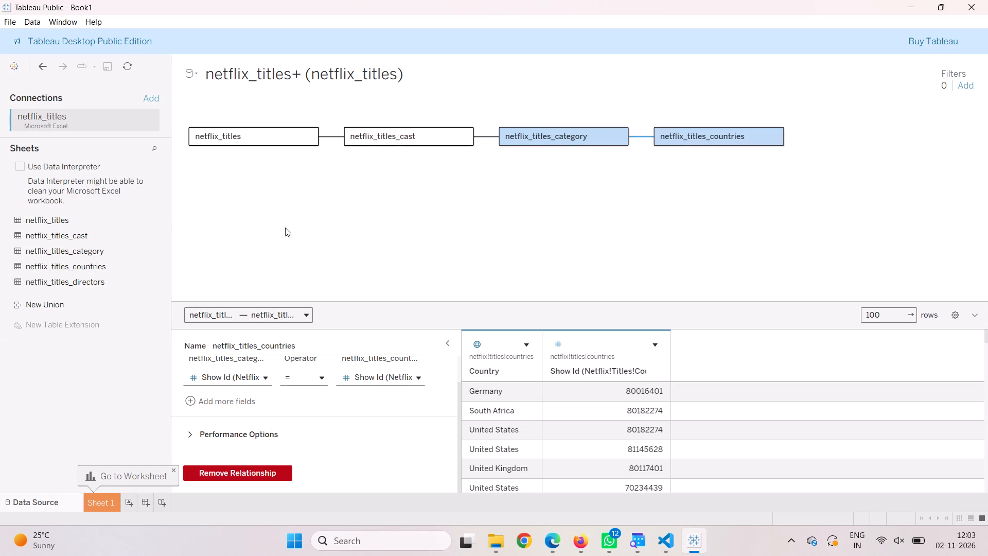
Add the netflix_titles_directors sheet to the data model at the end of the chain, after the netflix_titles_countries table.
drag(65, 286, 763, 158)
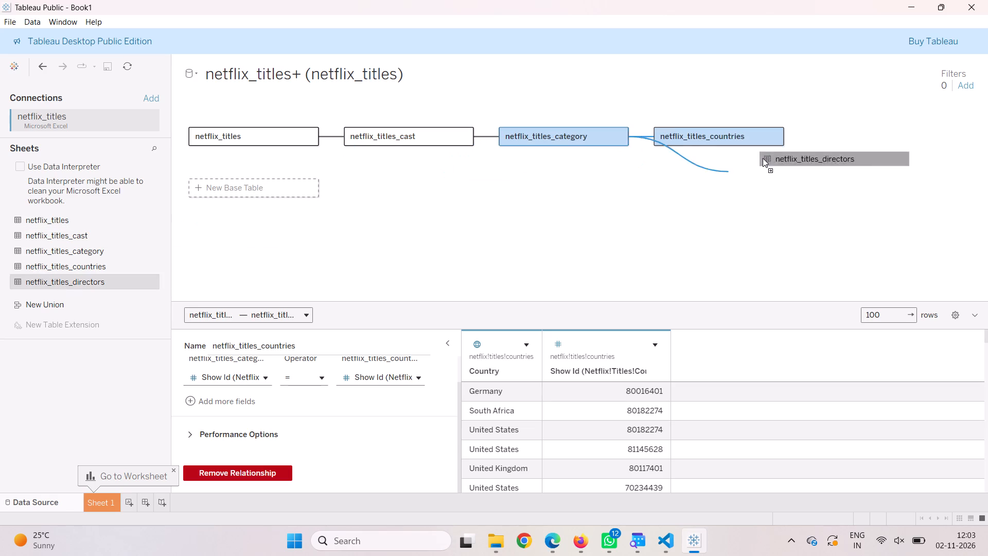
drag(763, 158, 822, 135)
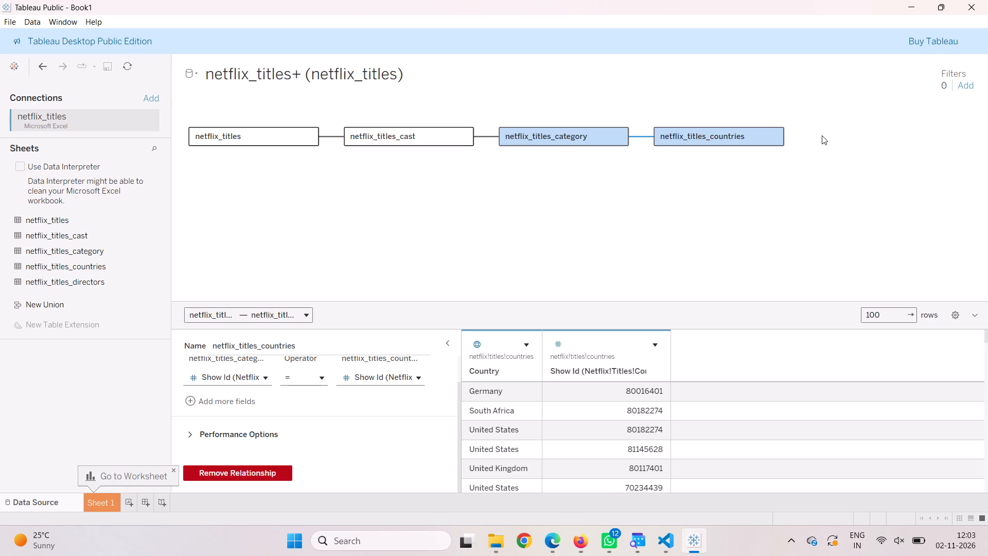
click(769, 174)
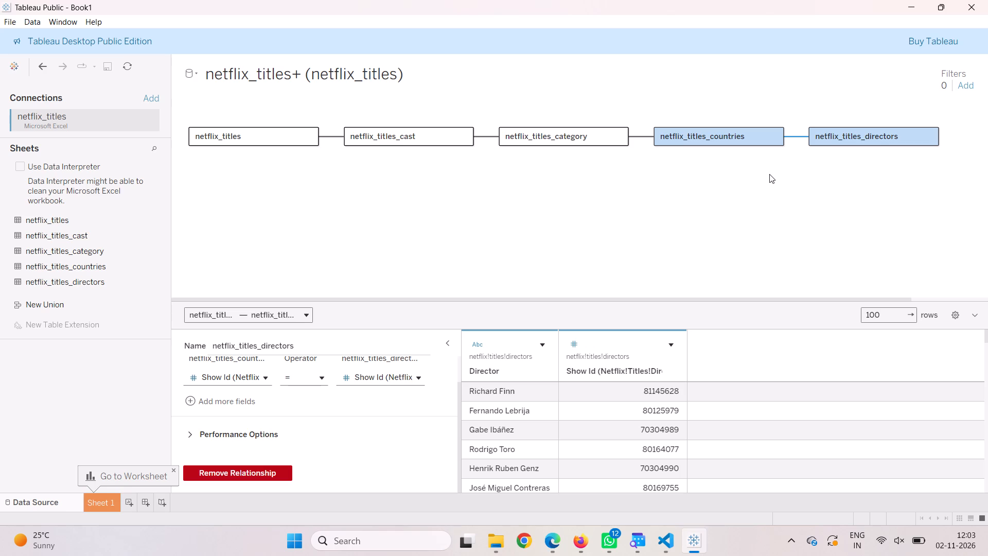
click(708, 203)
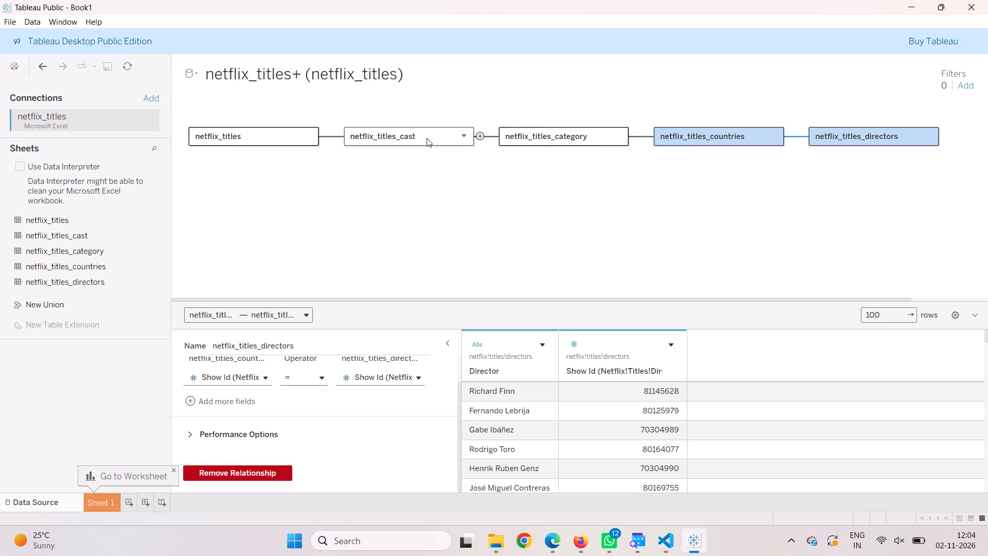
Remove the netflix_titles_cast table and the category, countries and directors tables chained after it from the data model.
drag(427, 138, 404, 105)
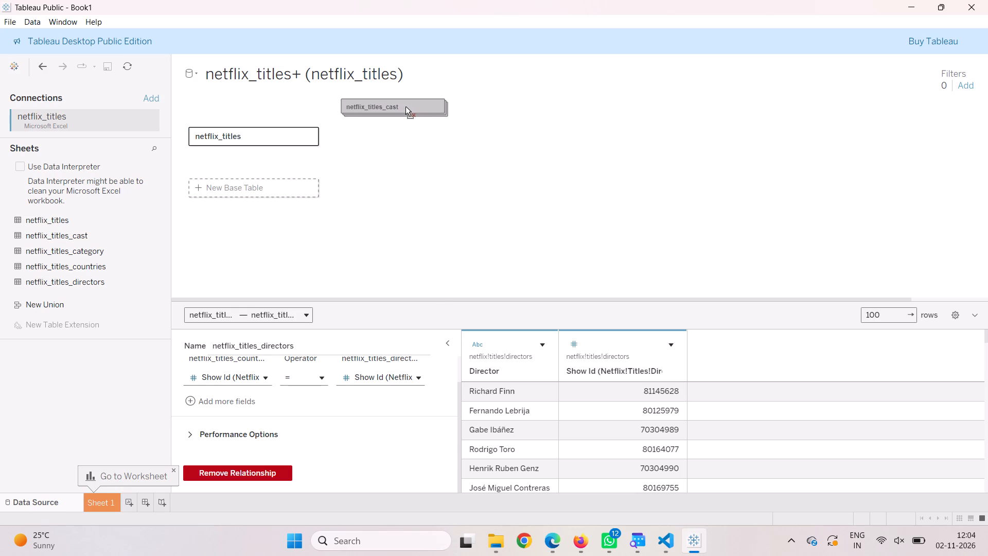
drag(404, 105, 386, 111)
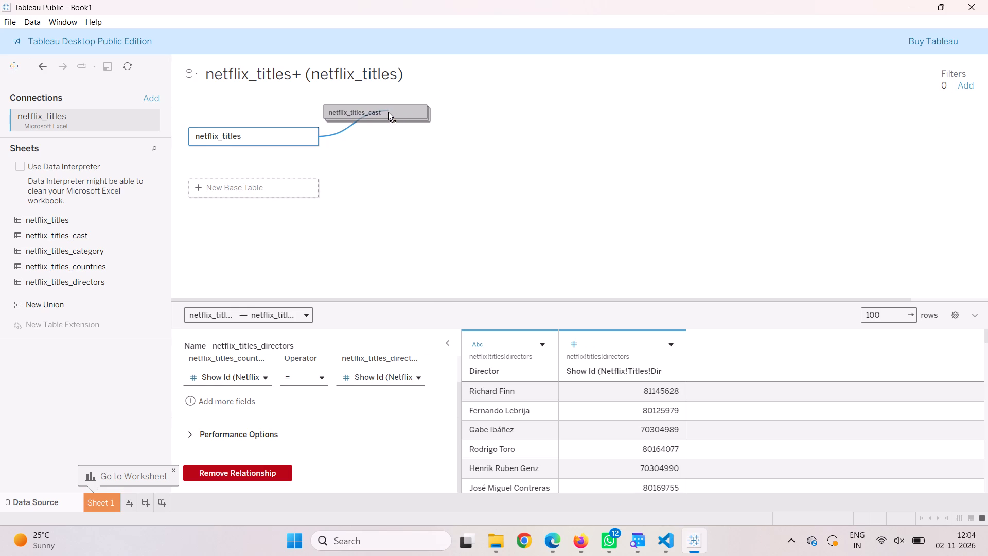
drag(386, 111, 386, 107)
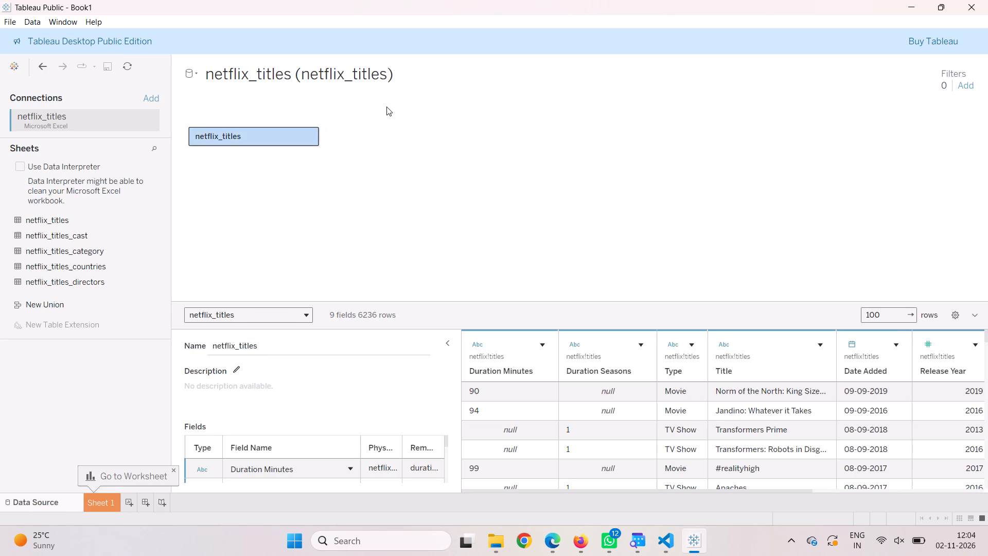
click(362, 132)
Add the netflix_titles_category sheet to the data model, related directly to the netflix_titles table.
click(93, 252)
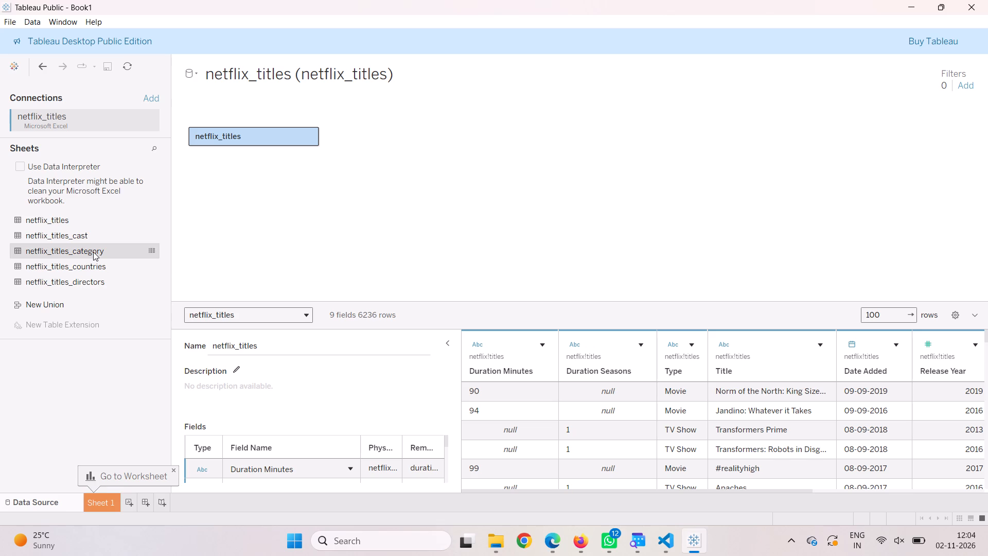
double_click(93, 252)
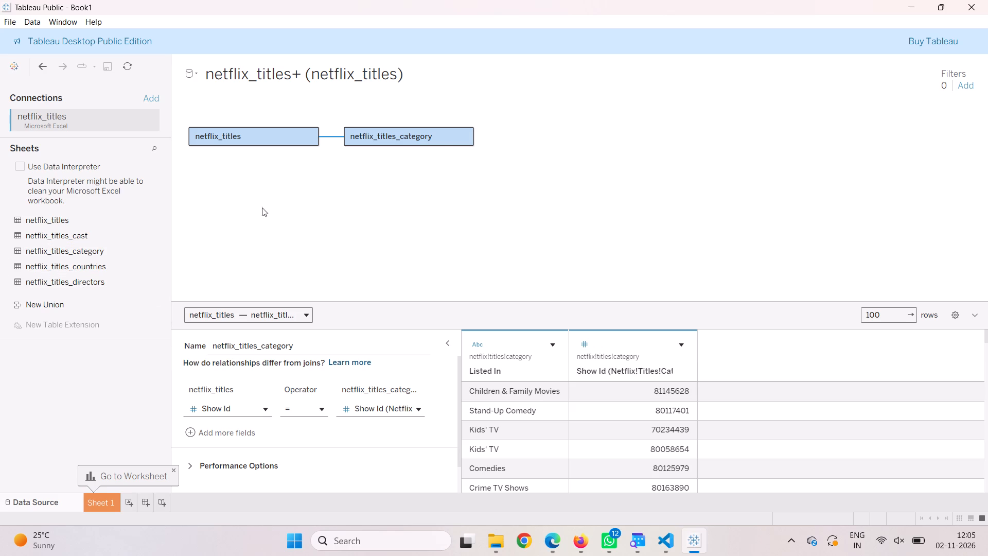
Clear the data model by removing the netflix_titles_category and netflix_titles tables from the canvas.
drag(427, 136, 73, 199)
drag(211, 138, 42, 262)
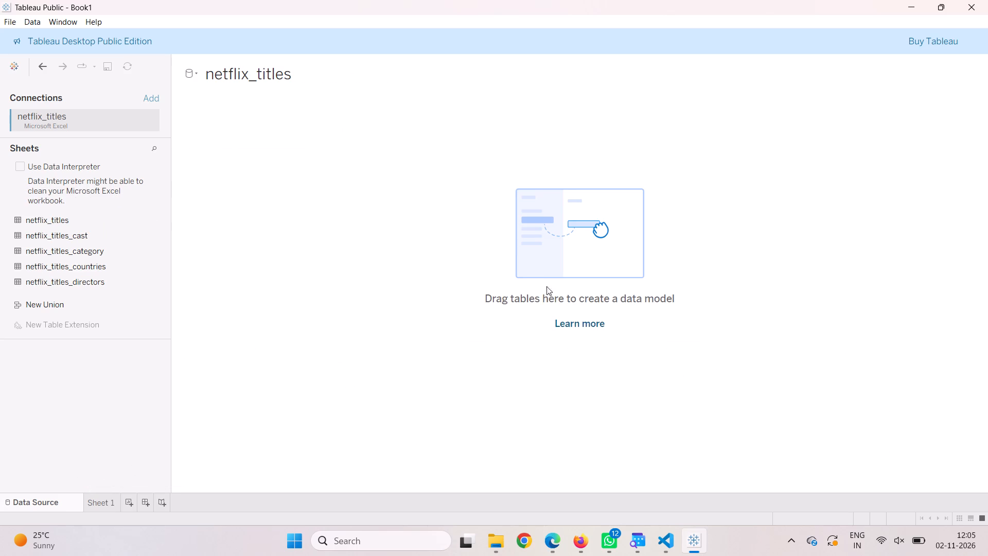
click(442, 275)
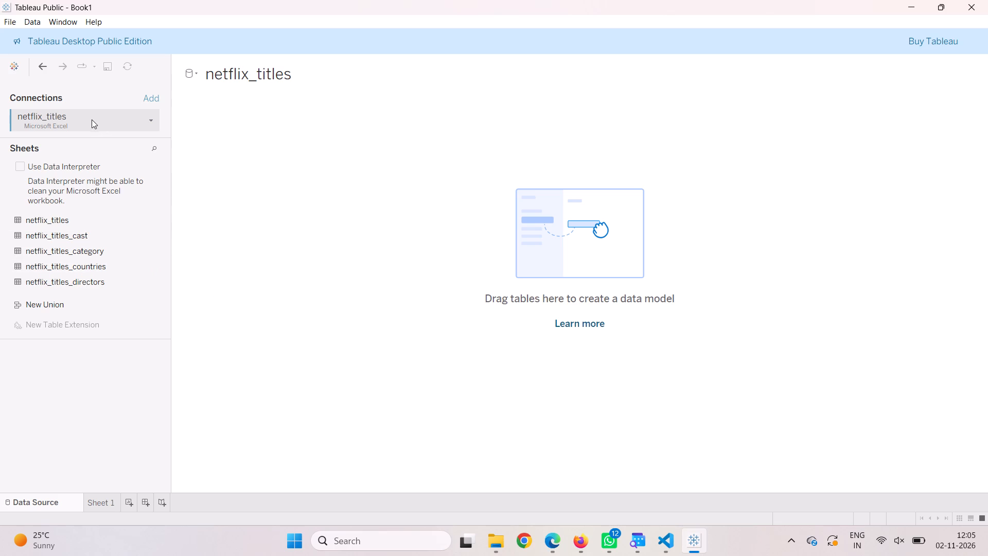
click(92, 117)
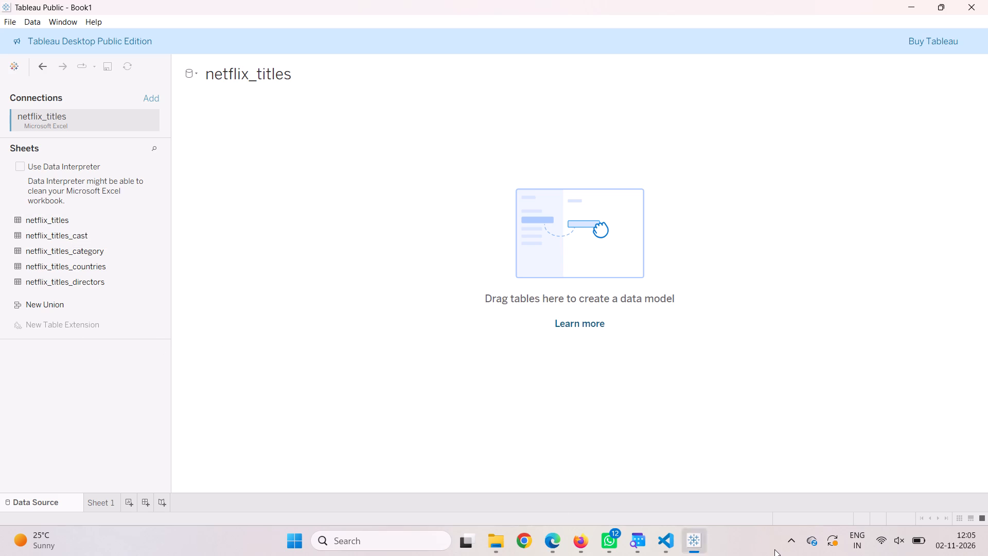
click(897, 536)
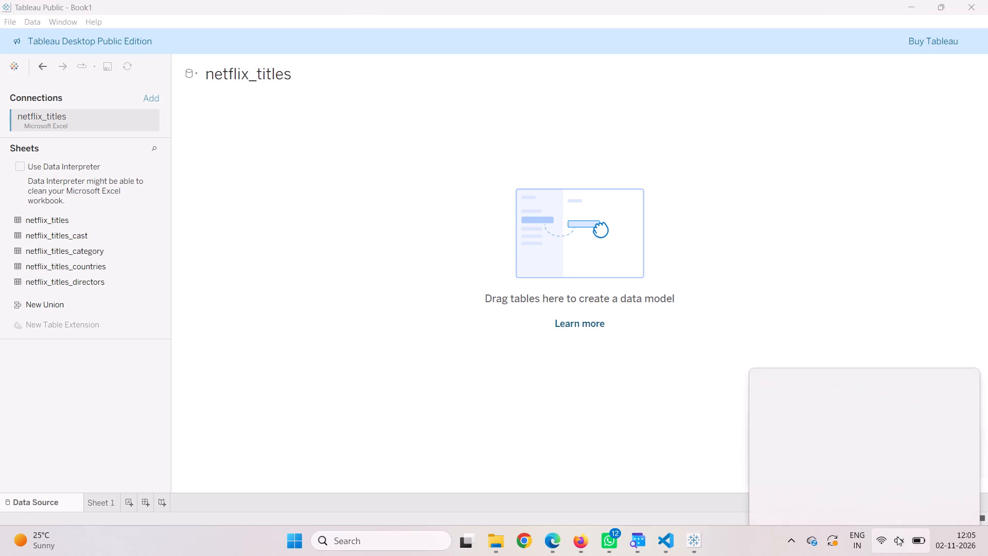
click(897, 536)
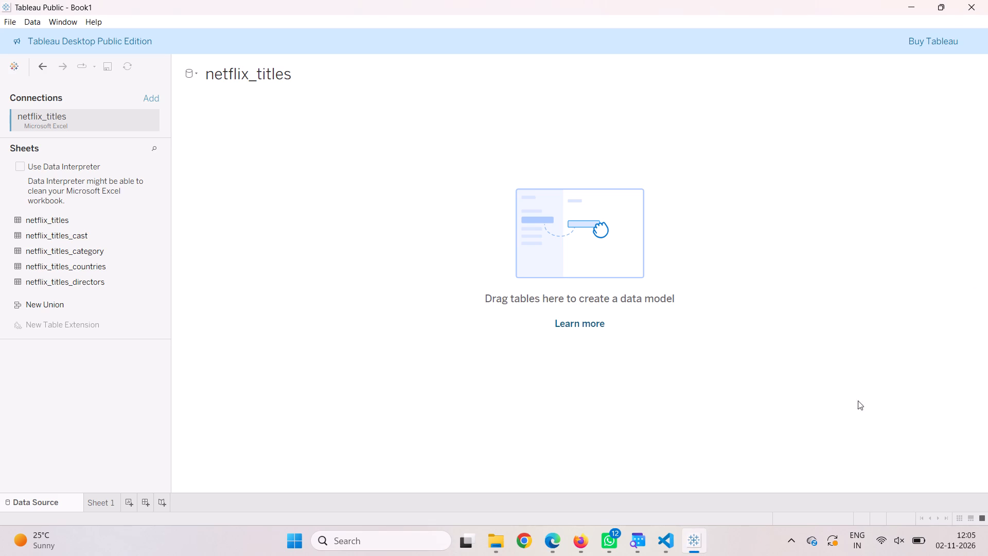
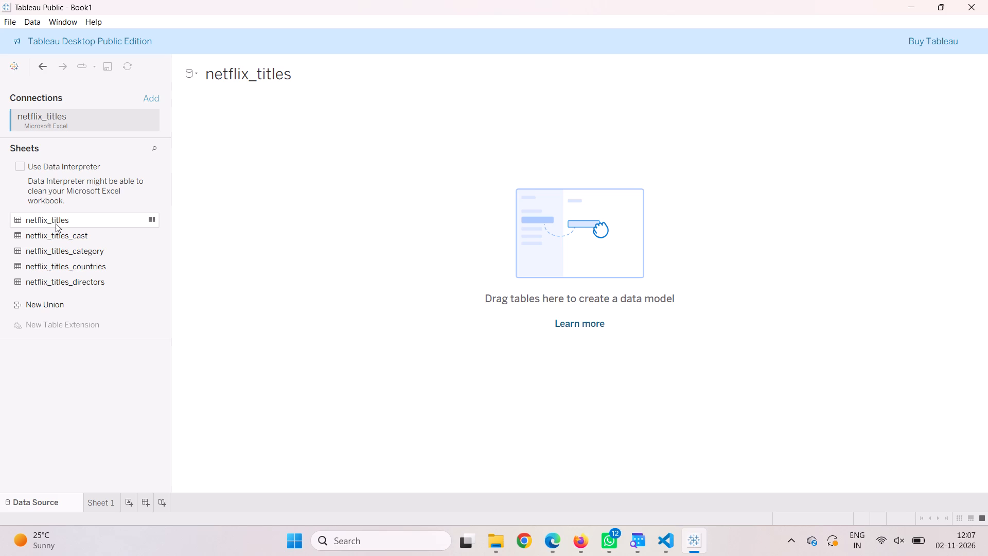
Add the netflix_titles sheet as the base table of the data model and relate the netflix_titles_cast sheet to it.
click(56, 223)
drag(56, 223, 255, 132)
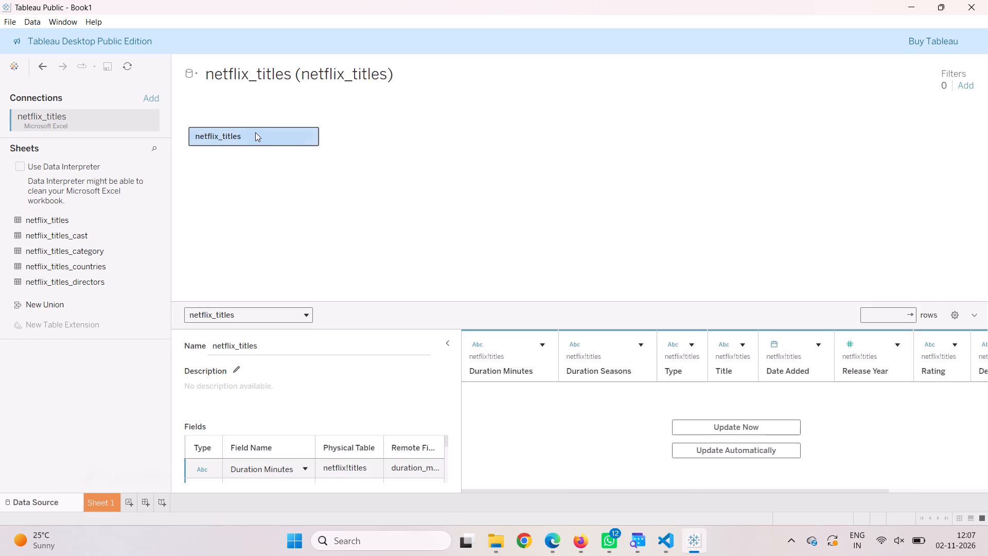
drag(255, 132, 256, 132)
drag(74, 231, 347, 102)
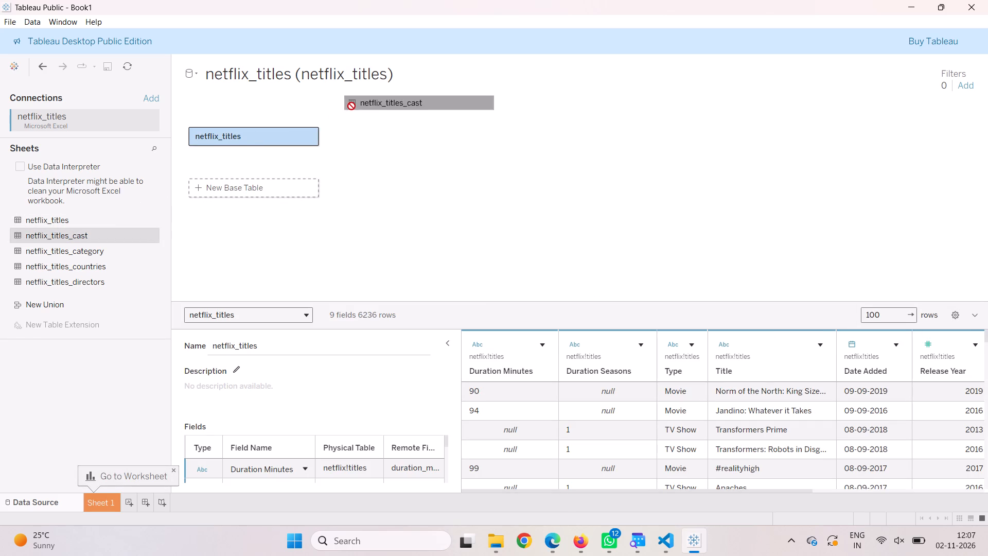
drag(347, 102, 350, 131)
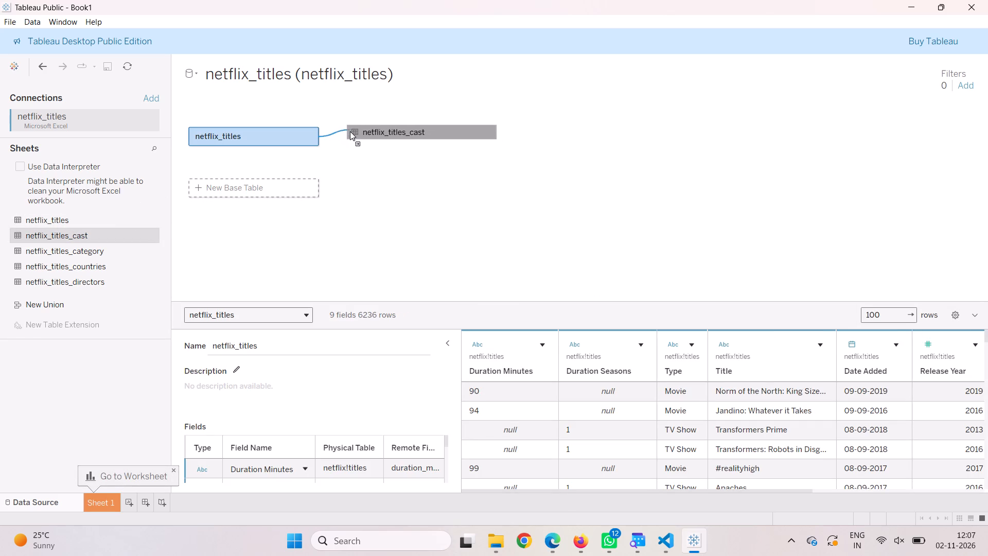
drag(350, 131, 351, 133)
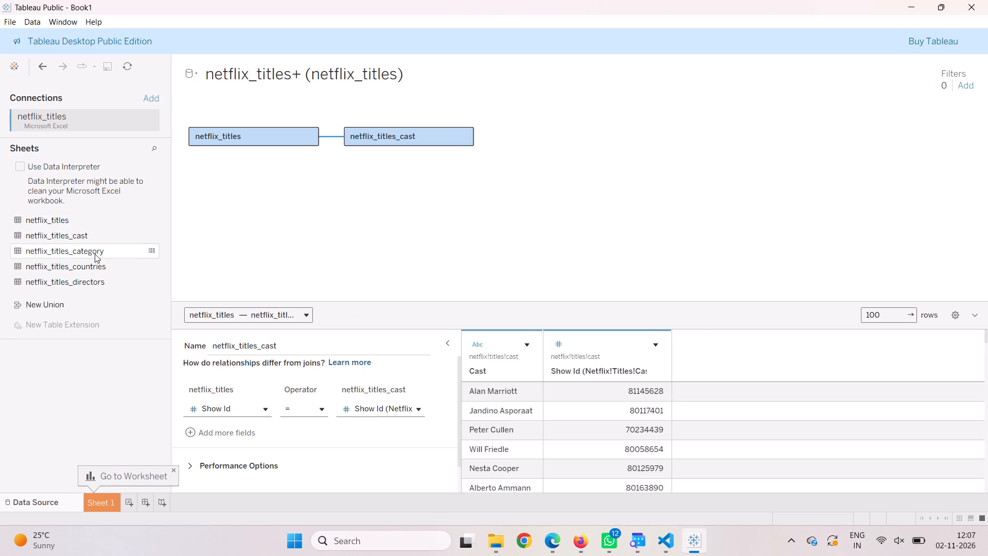
Extend the chain after the netflix_titles_cast table with the netflix_titles_category, netflix_titles_countries and netflix_titles_directors sheets, in that order.
drag(95, 254, 516, 132)
drag(104, 266, 660, 129)
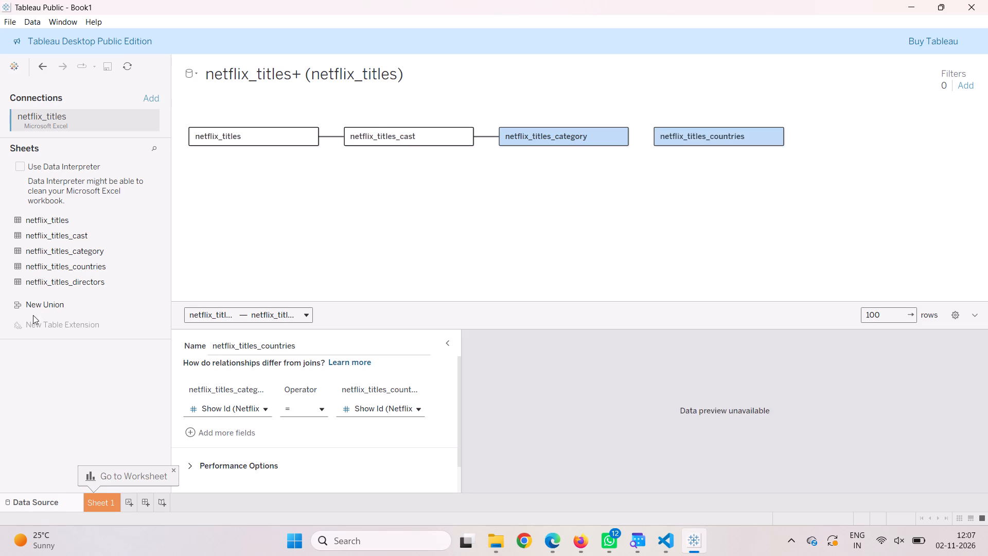
drag(59, 282, 828, 132)
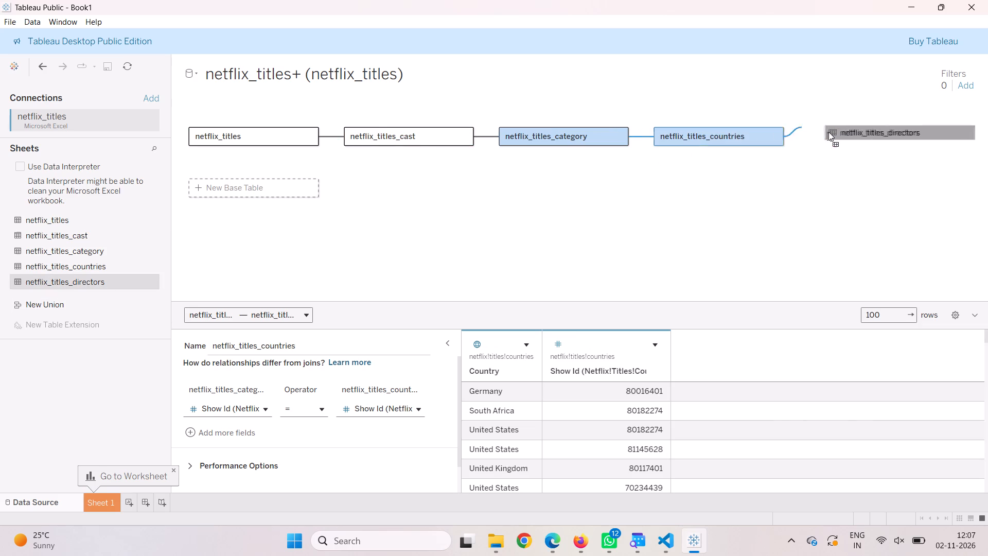
drag(828, 132, 833, 132)
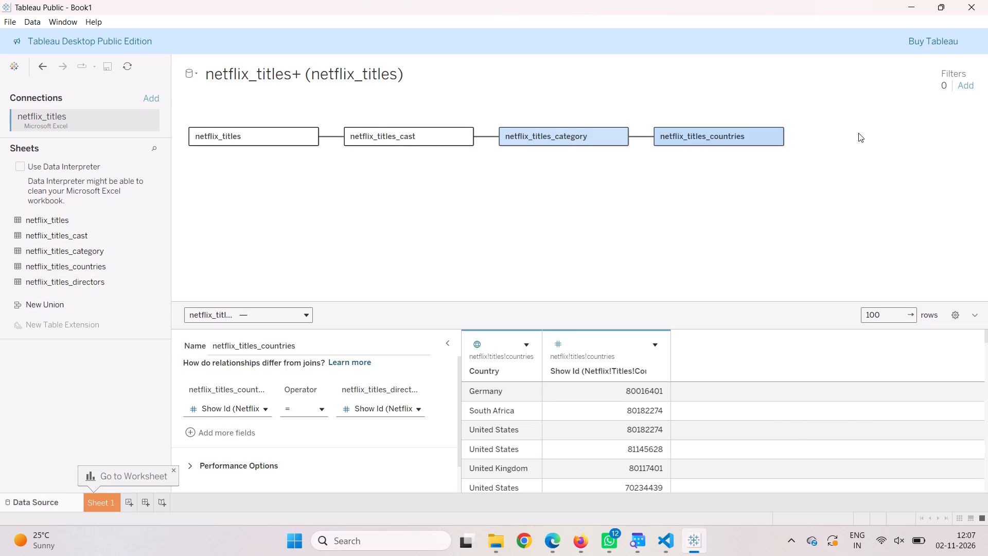
click(653, 221)
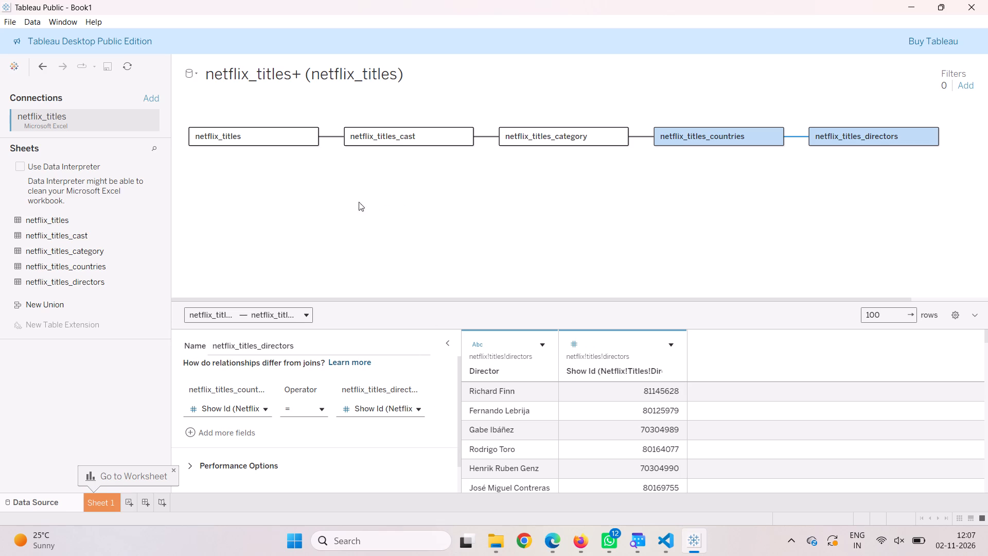
click(234, 193)
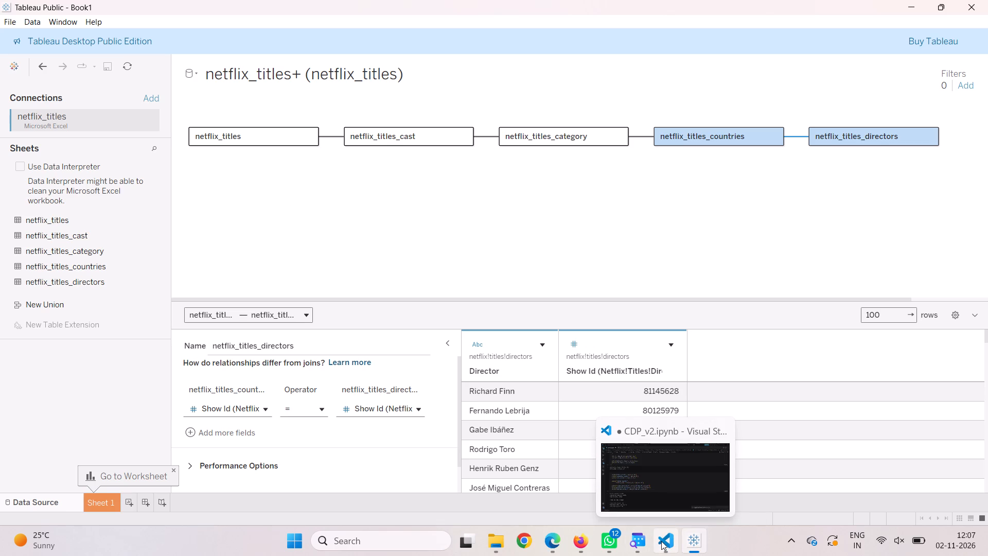
Open the recent netflix_titles workbook from File Explorer, examine the listed_in and show_id data in Excel, and minimise the workbook.
click(495, 536)
double_click(378, 279)
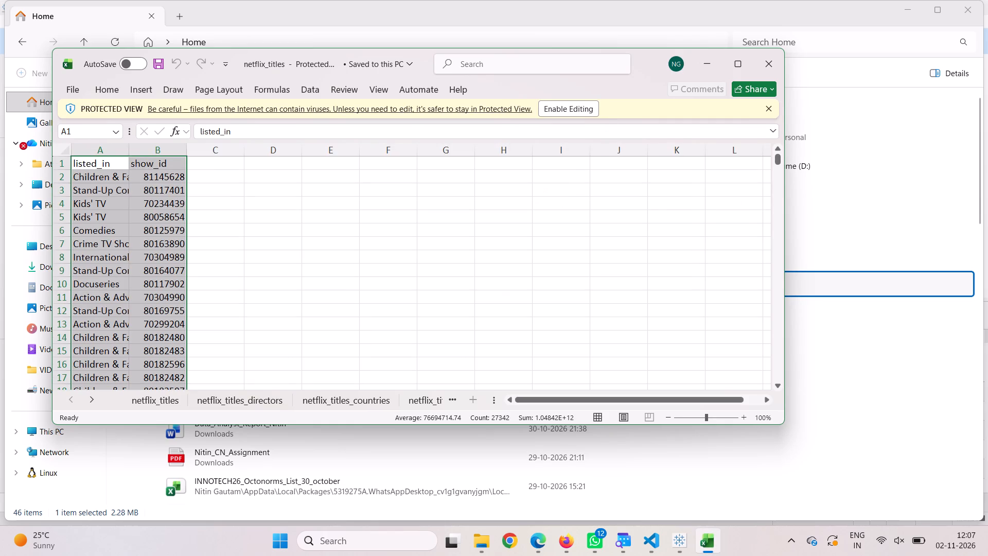
scroll(447, 268, left, 1)
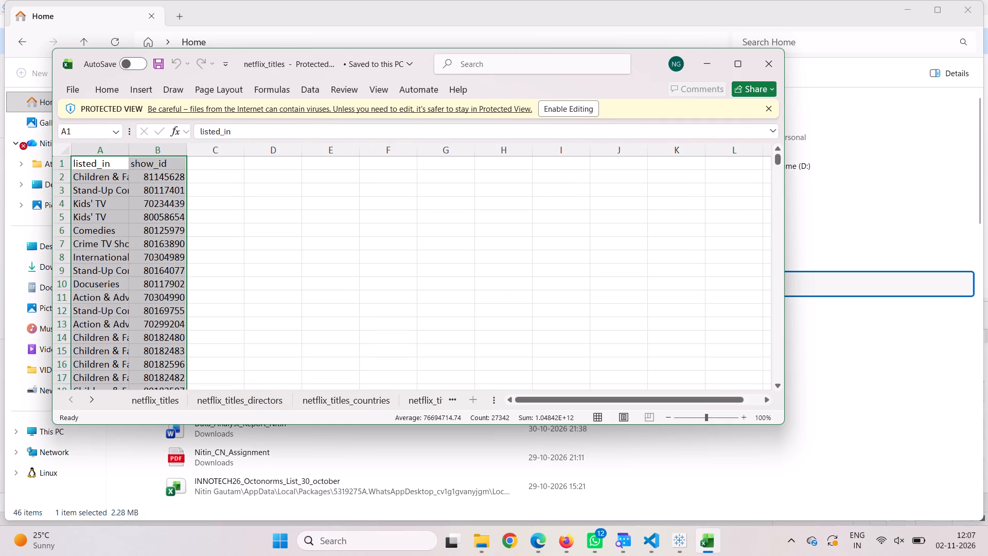
scroll(447, 268, left, 1)
scroll(447, 268, right, 3)
click(447, 268)
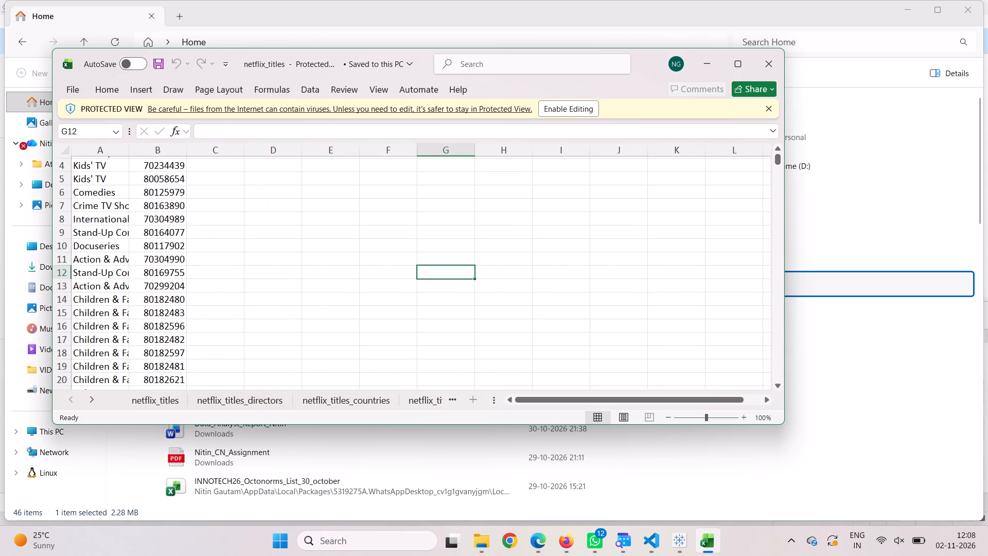
scroll(123, 267, down, 2)
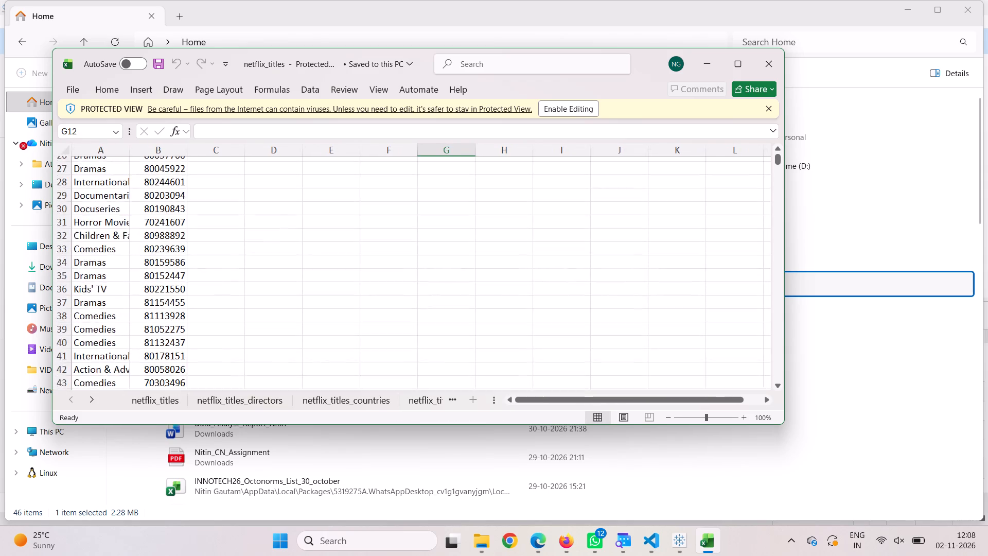
scroll(123, 267, down, 6)
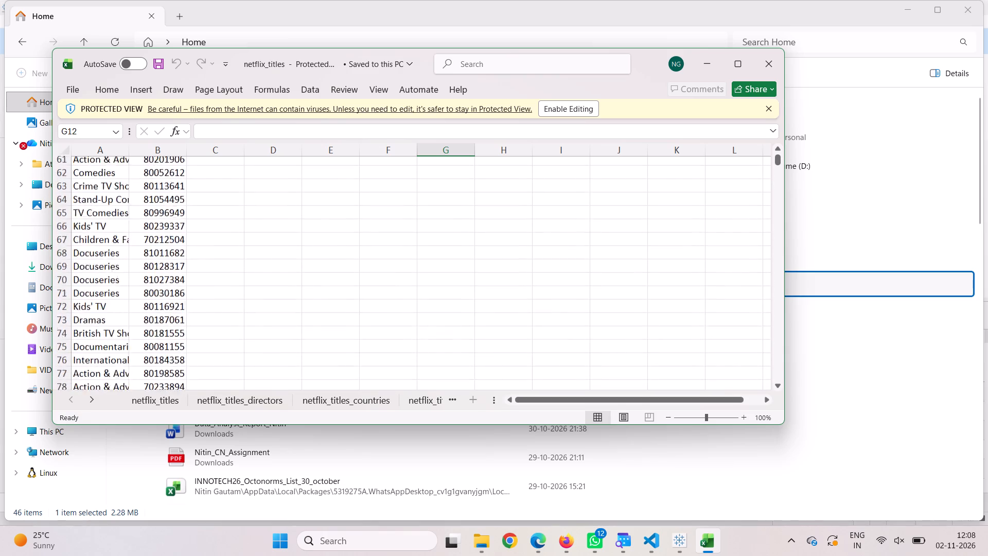
scroll(123, 267, down, 4)
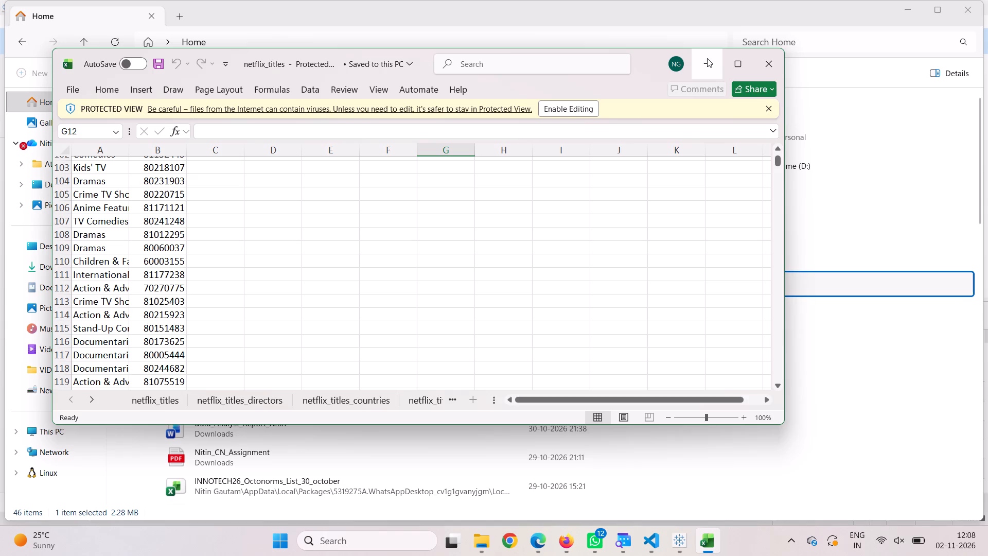
click(707, 58)
Search Windows for Excel and launch it in a separate window.
click(385, 546)
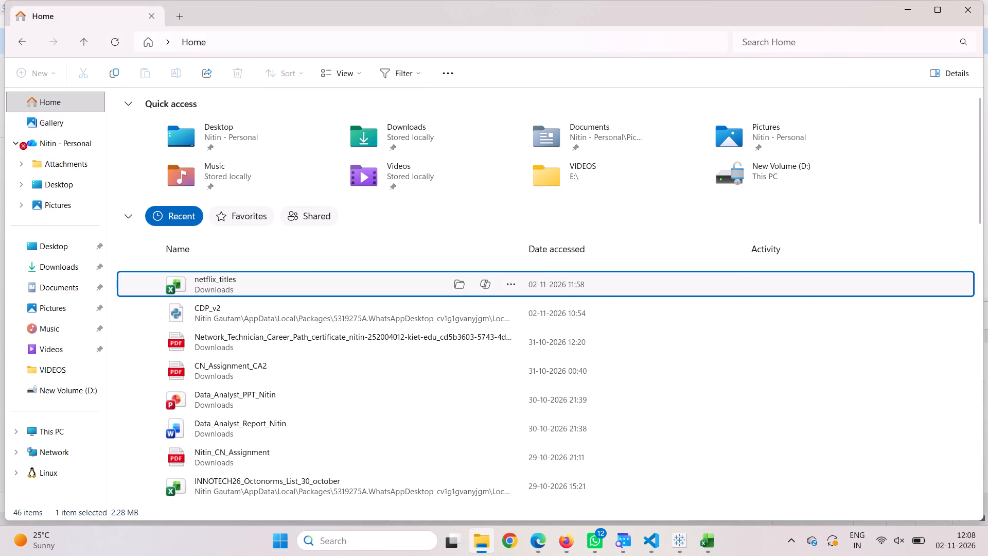
text(ex)
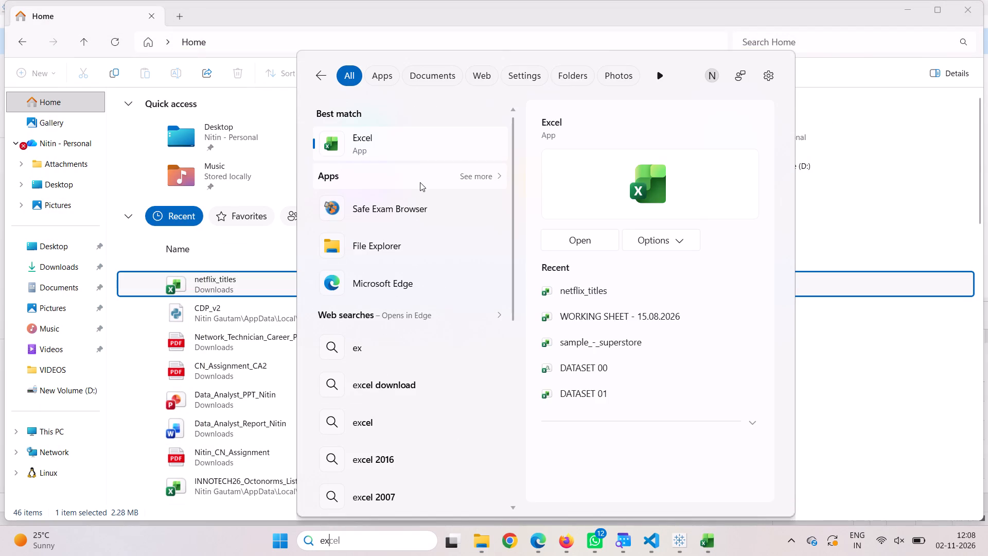
click(405, 137)
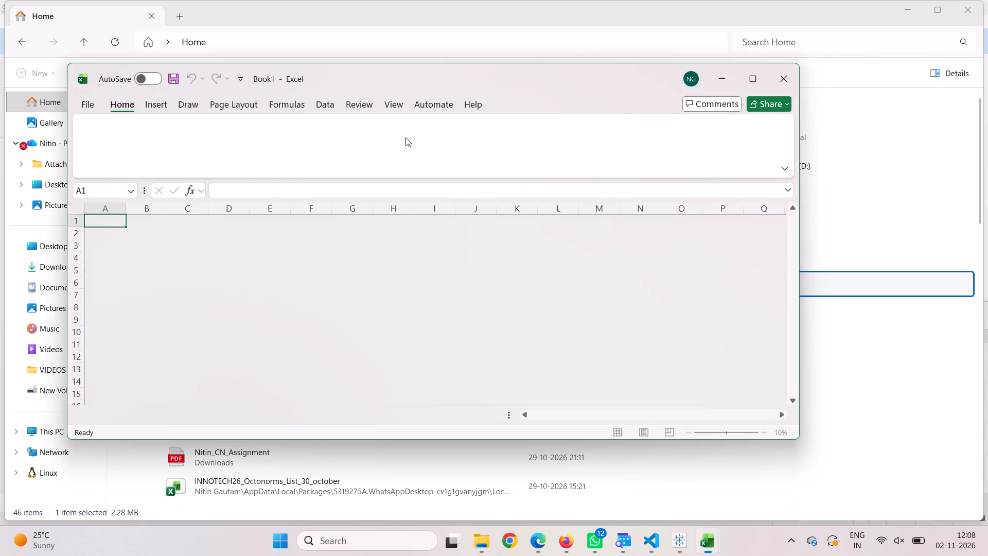
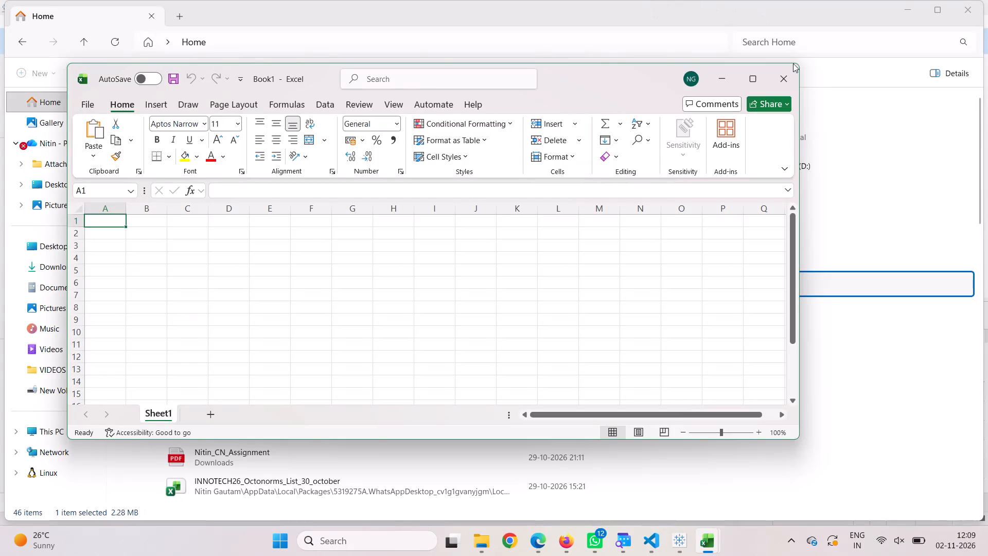
Minimise the blank Excel workbook, switch to Tableau Public, view the netflix_titles workbook in Excel, and minimise it.
click(725, 76)
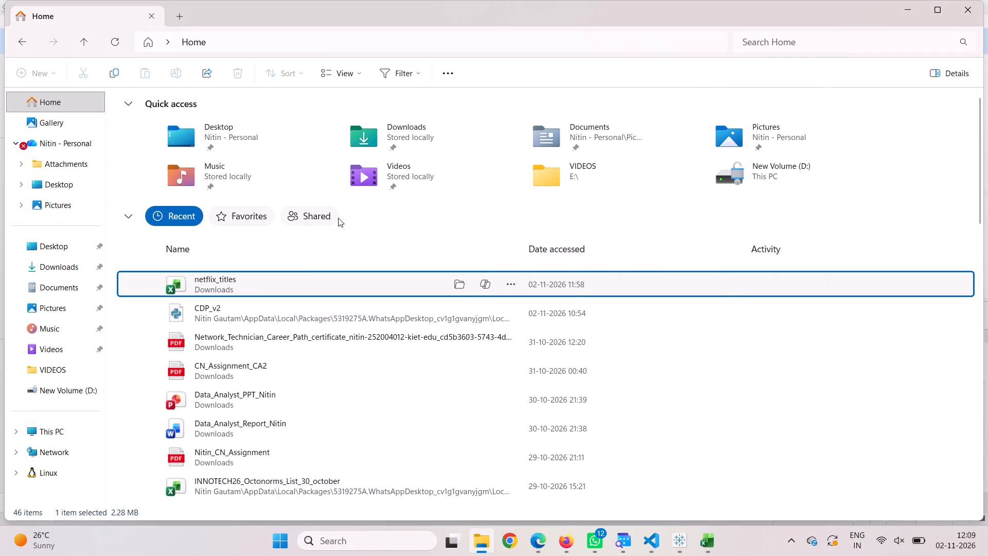
click(298, 283)
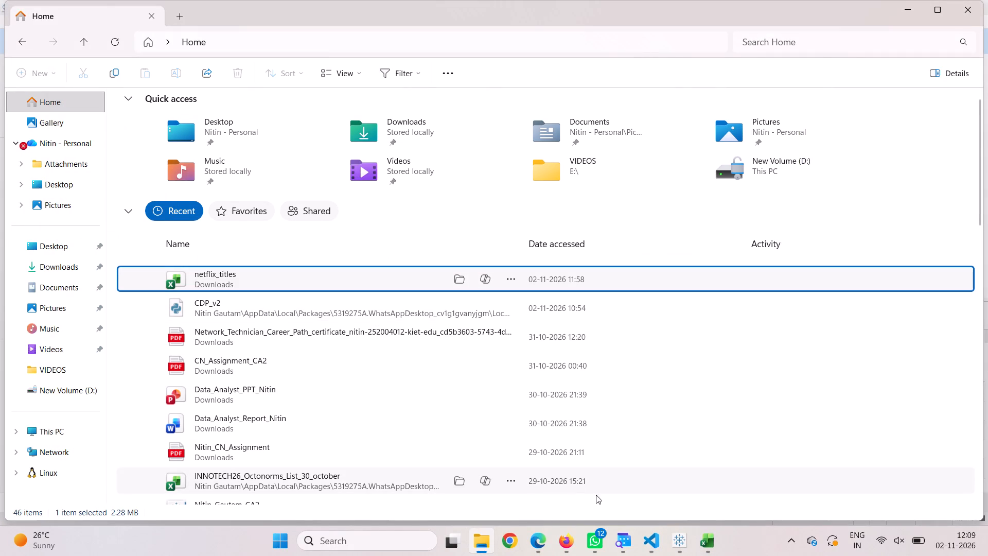
click(684, 545)
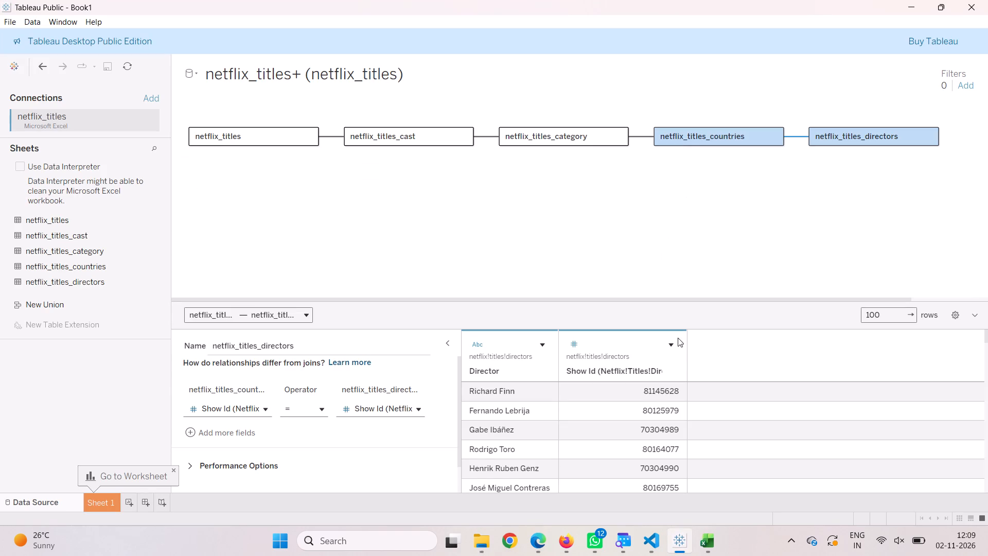
click(705, 555)
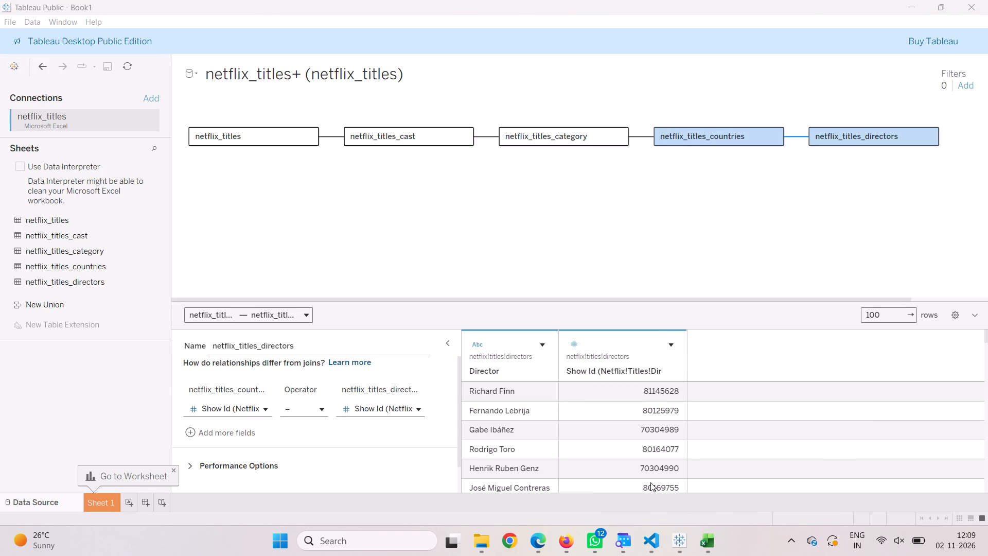
click(708, 547)
click(708, 547)
click(657, 479)
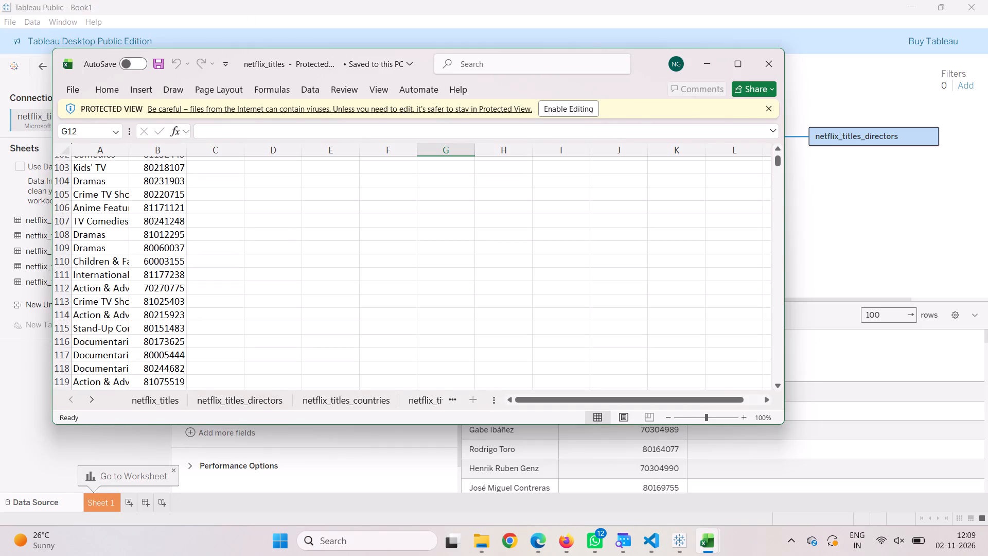
click(731, 64)
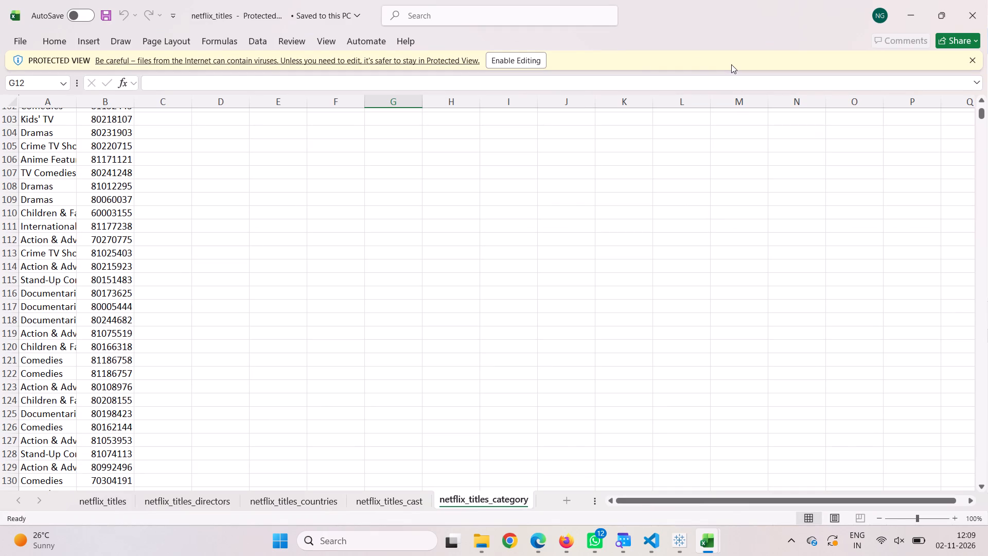
Examine the listed_in and show_id rows on the netflix_titles_category sheet, and switch back to the Tableau Public data source.
scroll(76, 206, up, 2)
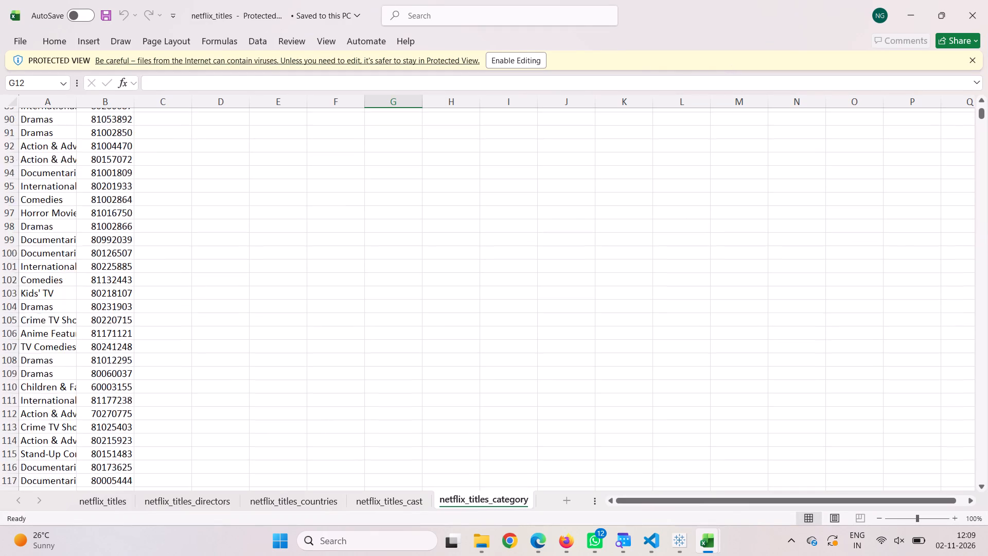
scroll(76, 206, up, 15)
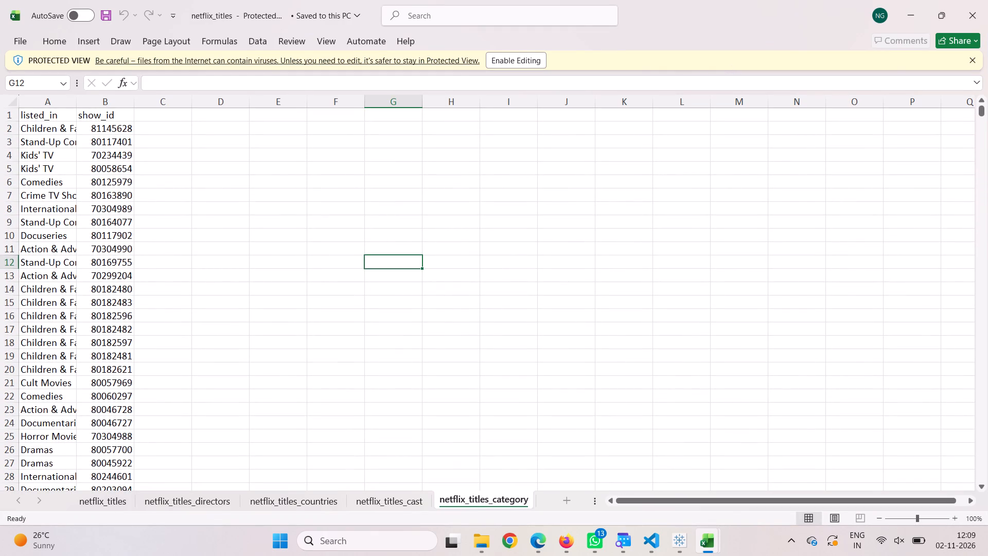
scroll(121, 413, down, 3)
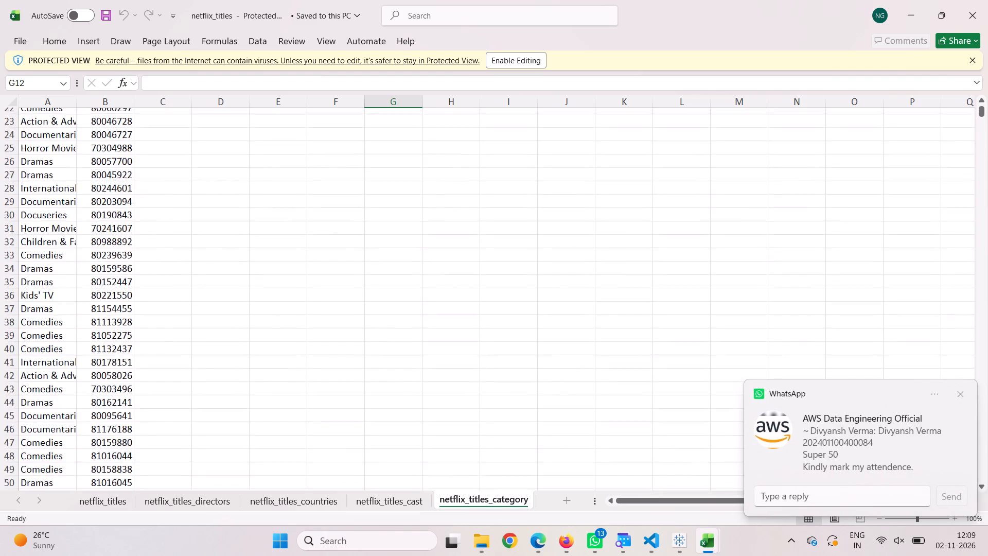
scroll(121, 413, down, 3)
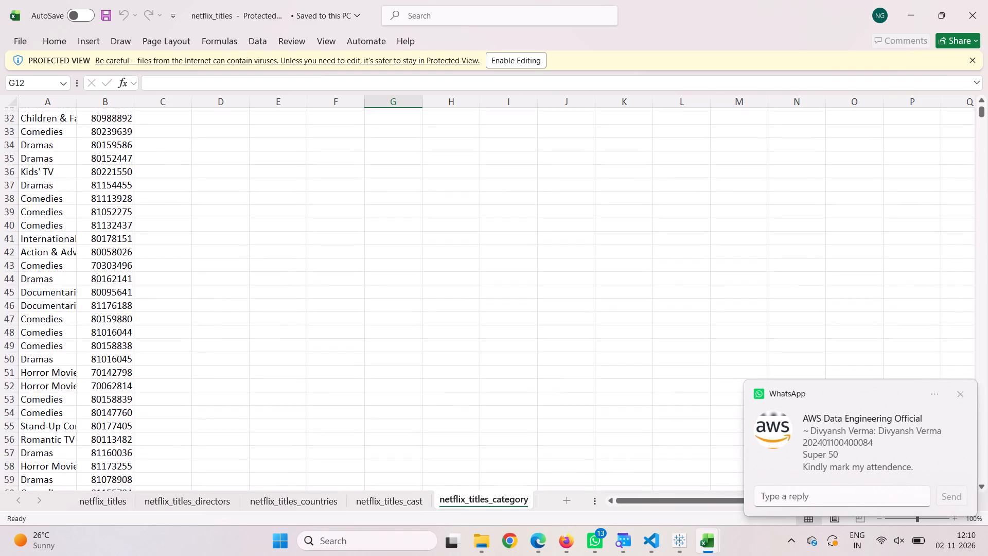
scroll(121, 413, down, 3)
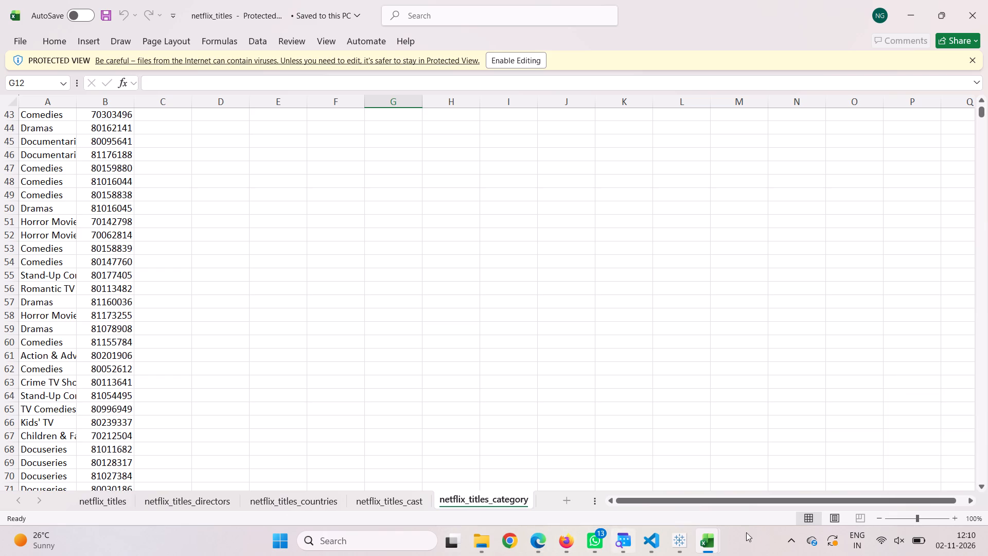
click(677, 540)
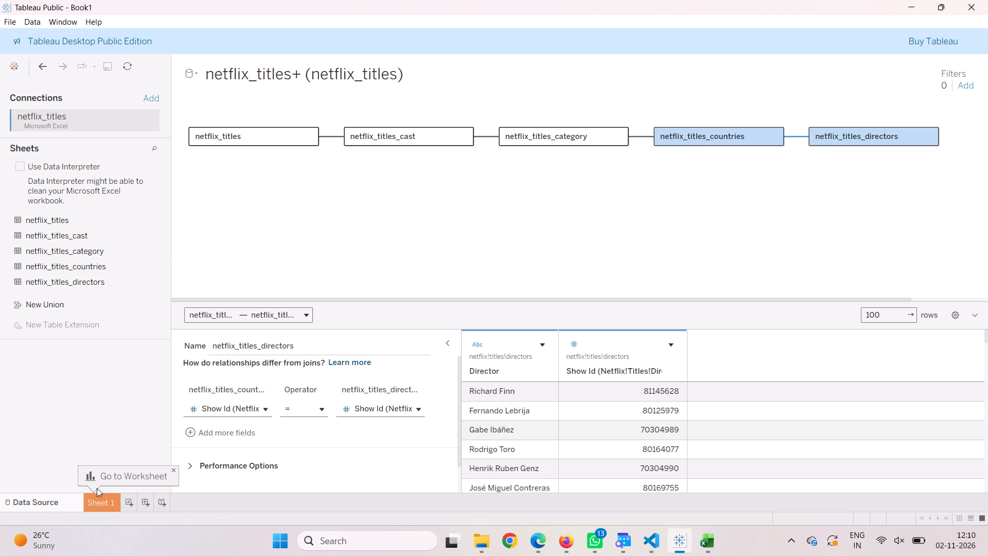
Open the Sheet 1 worksheet in Tableau Public.
click(102, 506)
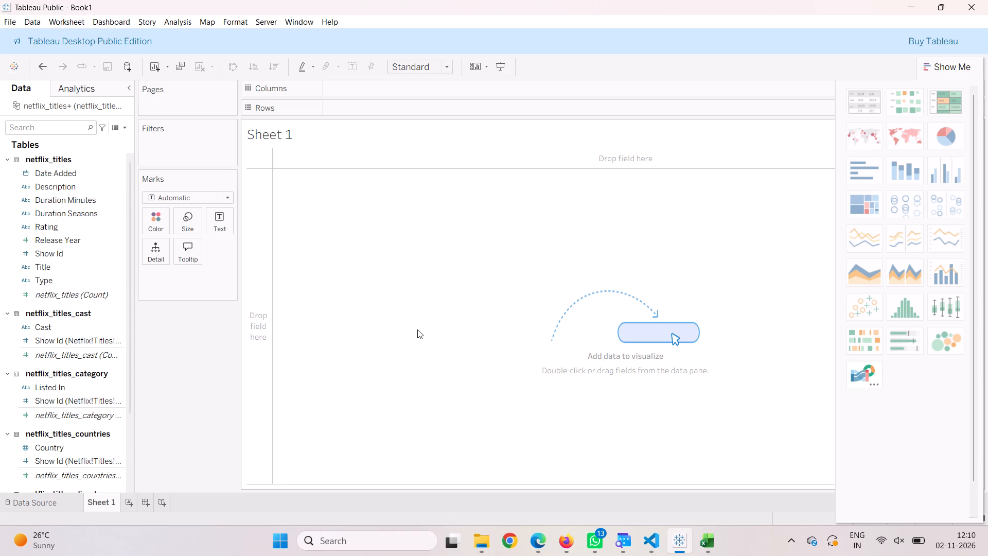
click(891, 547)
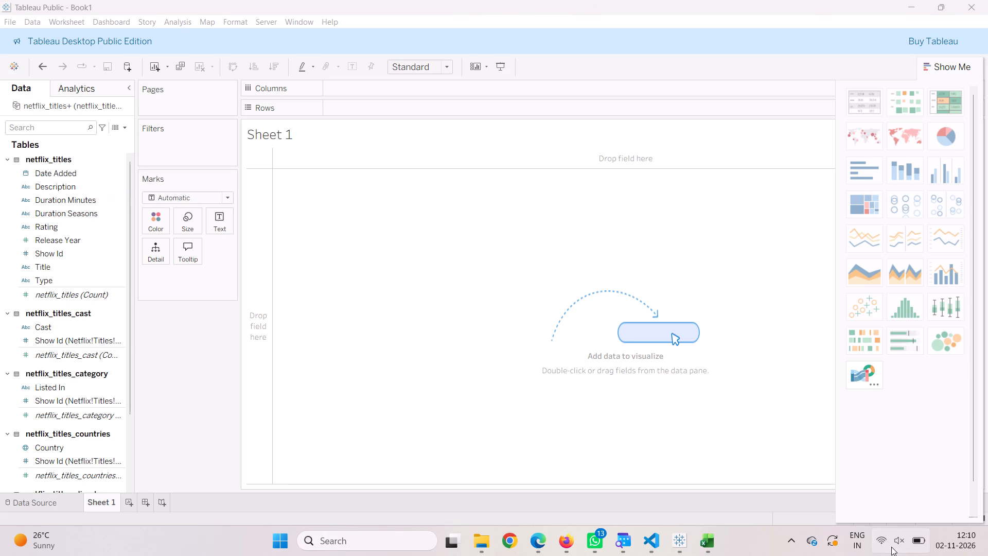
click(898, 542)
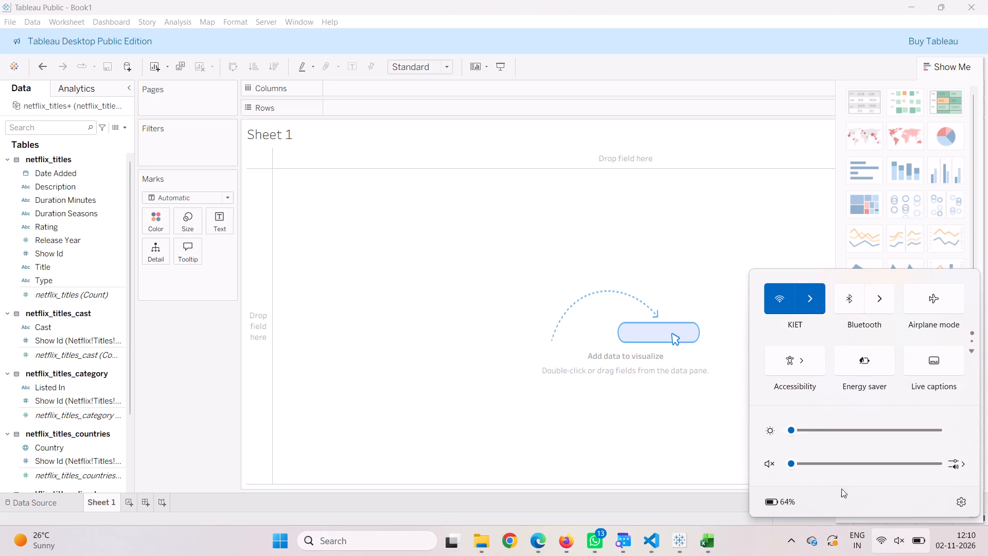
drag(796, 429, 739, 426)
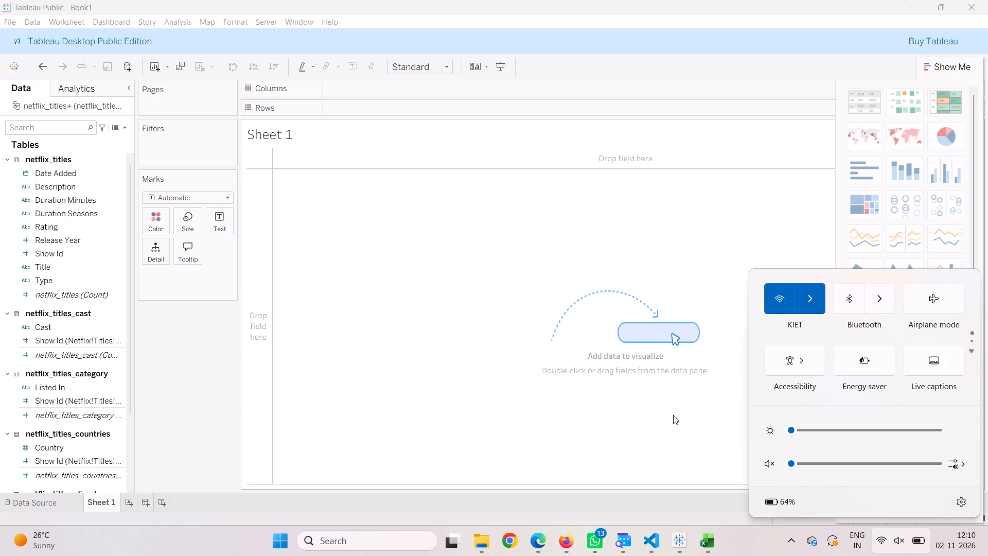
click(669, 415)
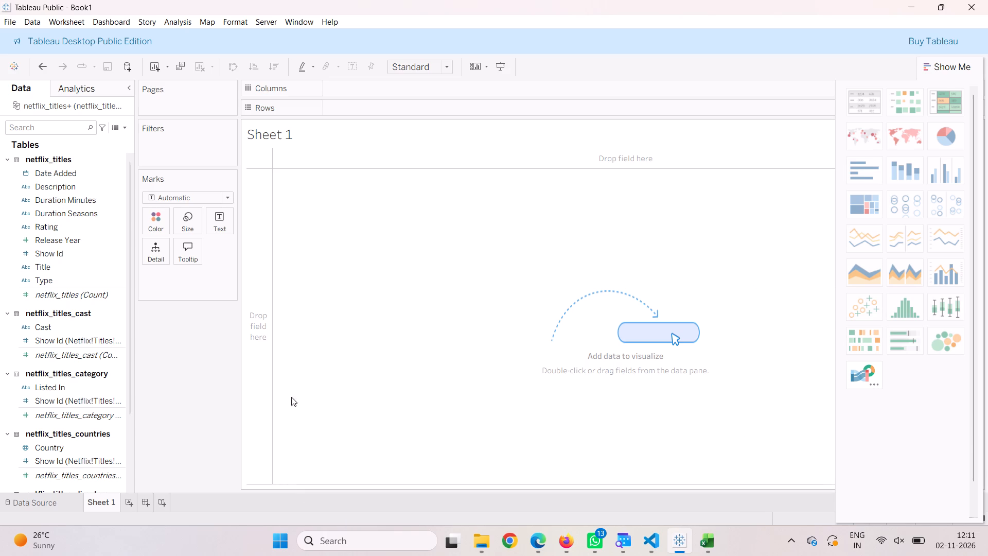
Create a calculated field named "containt age" from the Show Id field of the netflix_titles_cast table, keeping the default formula.
right_click(490, 349)
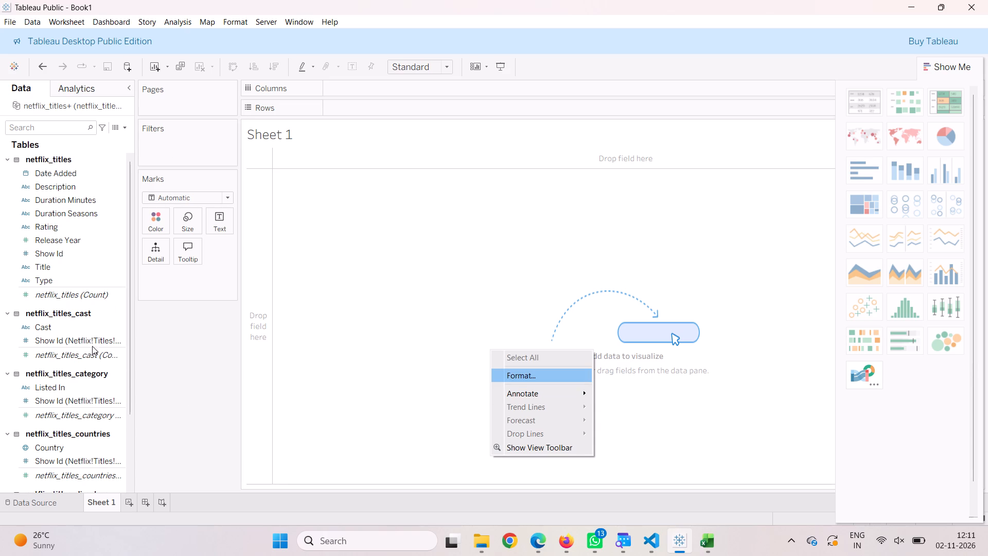
click(116, 337)
right_click(116, 337)
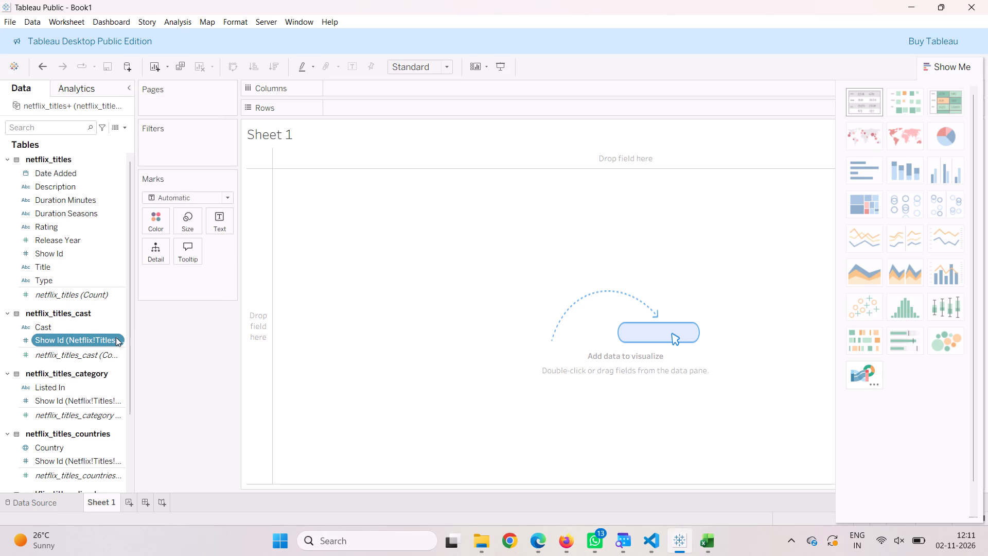
click(116, 337)
click(116, 337)
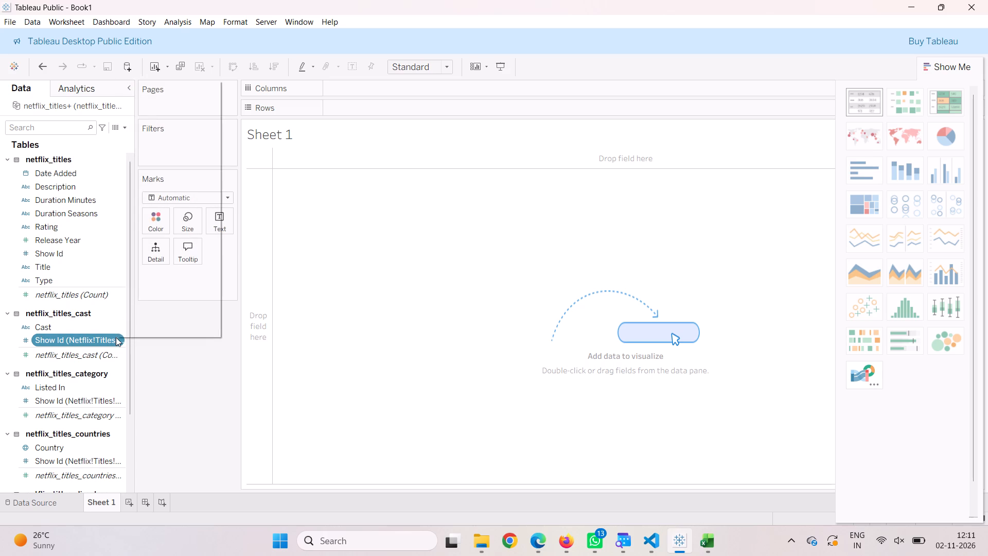
right_click(109, 337)
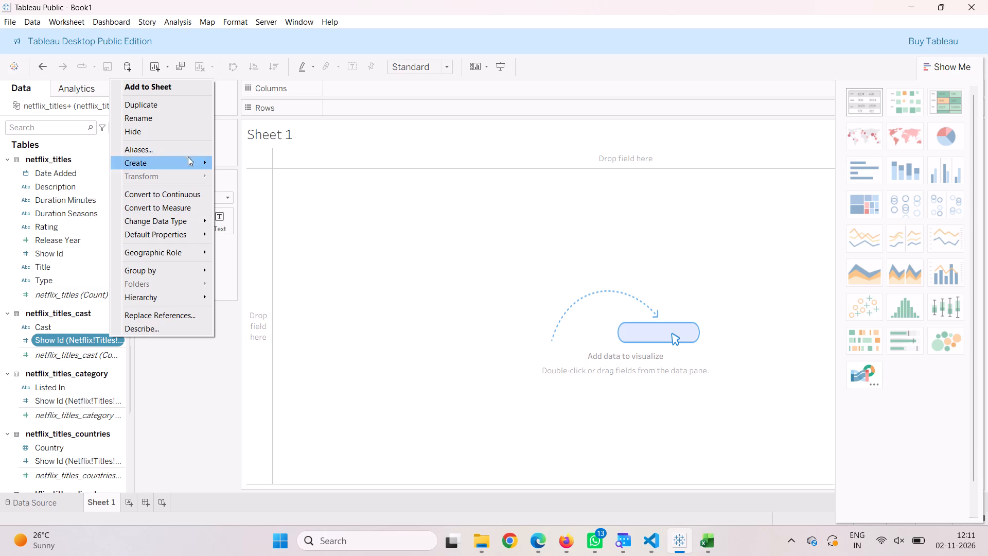
drag(196, 164, 257, 157)
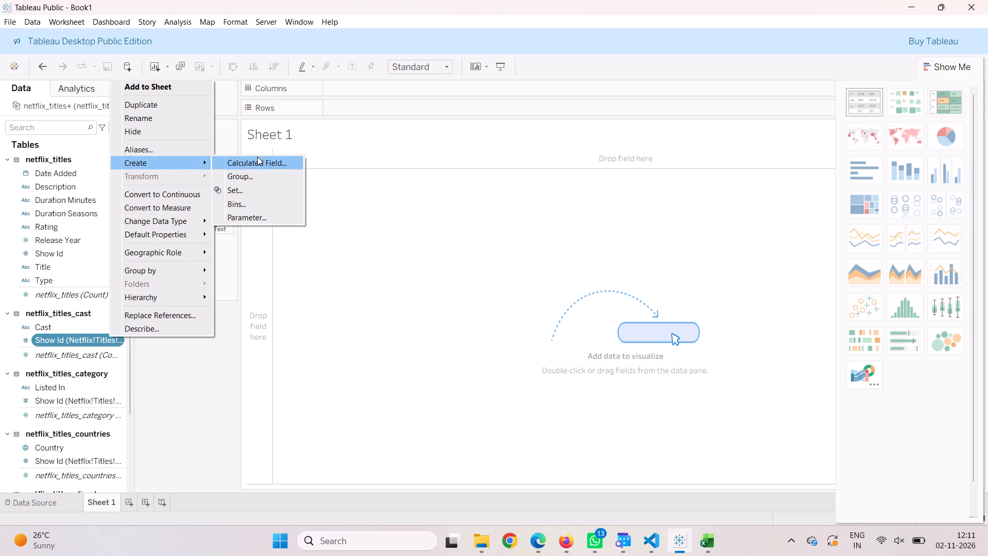
drag(257, 157, 260, 163)
click(260, 163)
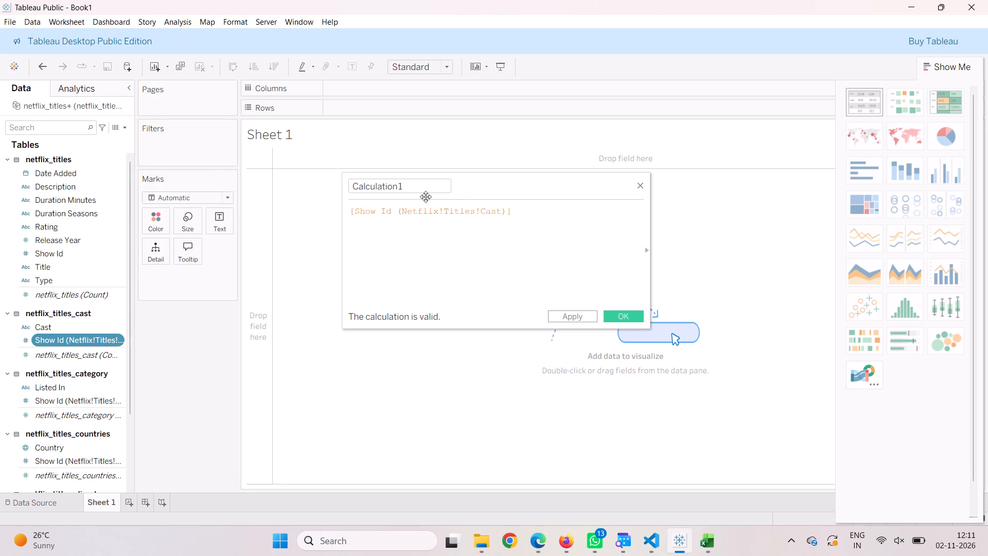
click(419, 175)
key(BackSpace)
key(BackSpace)
key(BackSpace)
key(BackSpace)
key(BackSpace)
key(BackSpace)
key(BackSpace)
key(BackSpace)
key(BackSpace)
key(BackSpace)
key(BackSpace)
key(BackSpace)
key(BackSpace)
key(BackSpace)
key(BackSpace)
key(BackSpace)
key(BackSpace)
key(BackSpace)
key(BackSpace)
key(BackSpace)
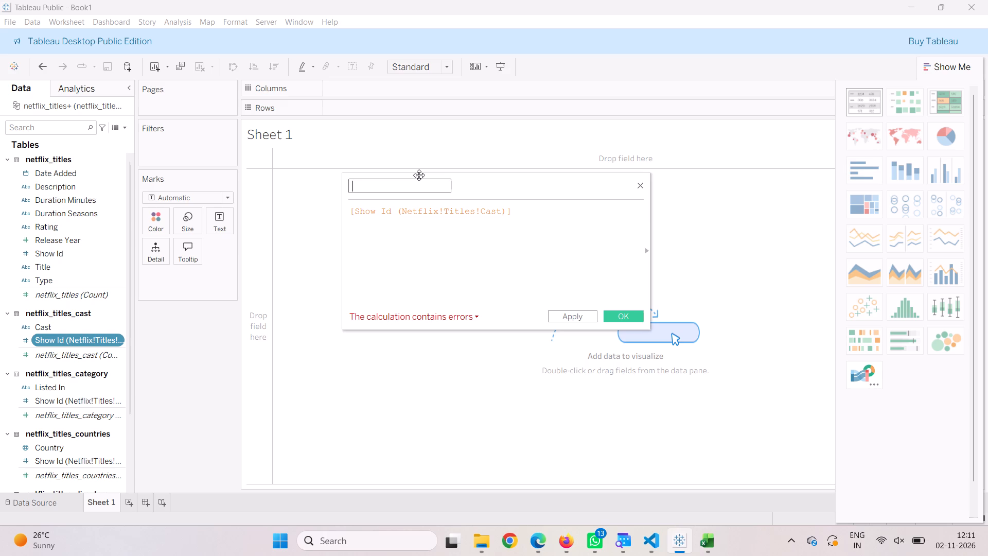
text(contain)
key(t)
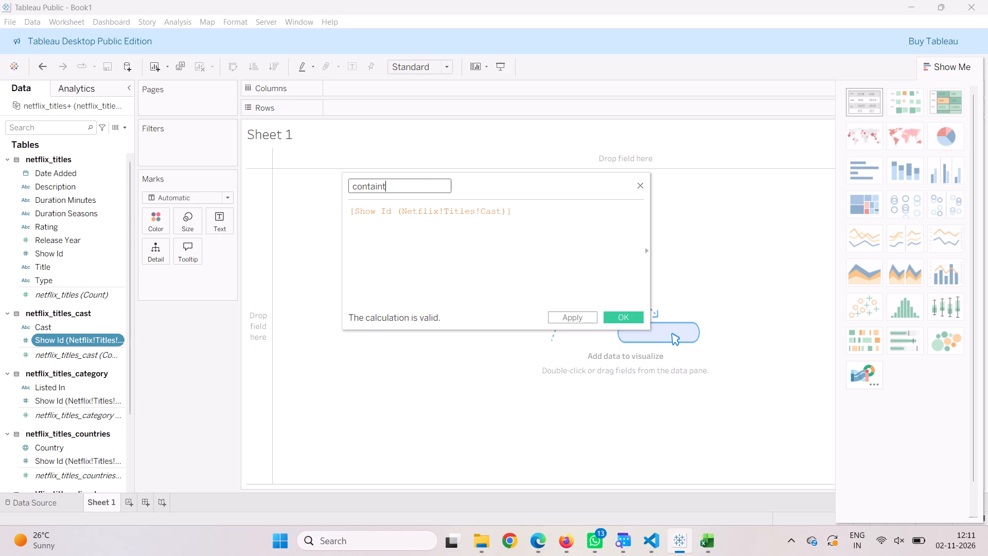
key(space)
text(age)
click(628, 319)
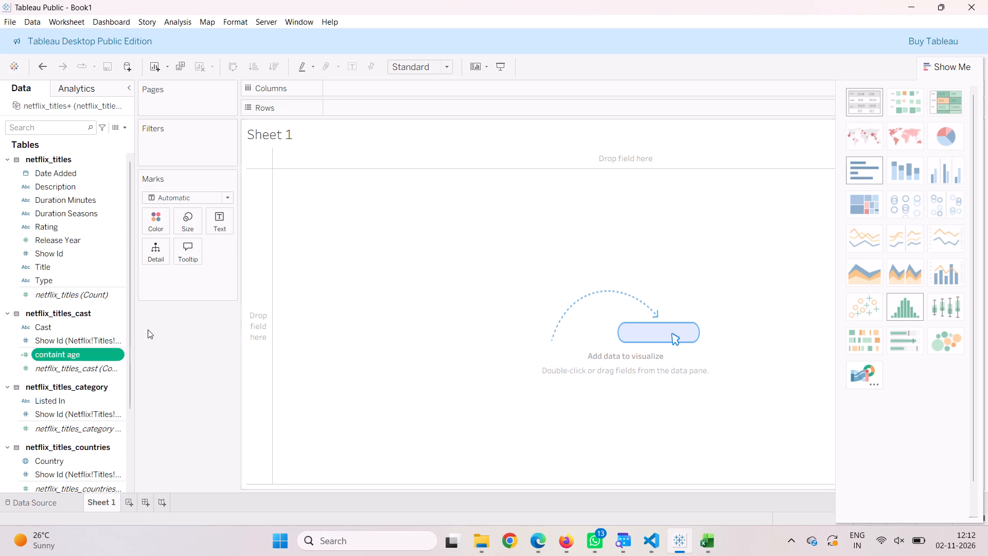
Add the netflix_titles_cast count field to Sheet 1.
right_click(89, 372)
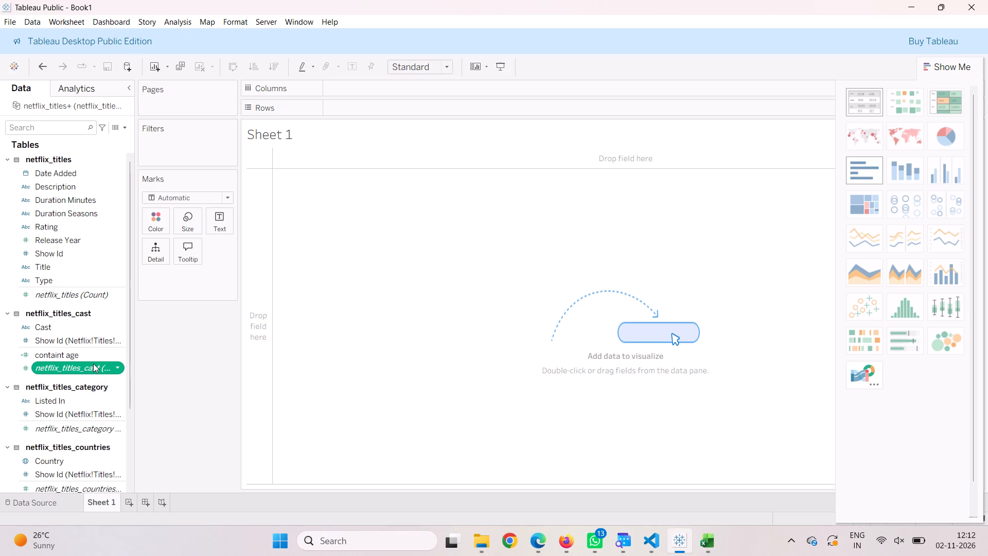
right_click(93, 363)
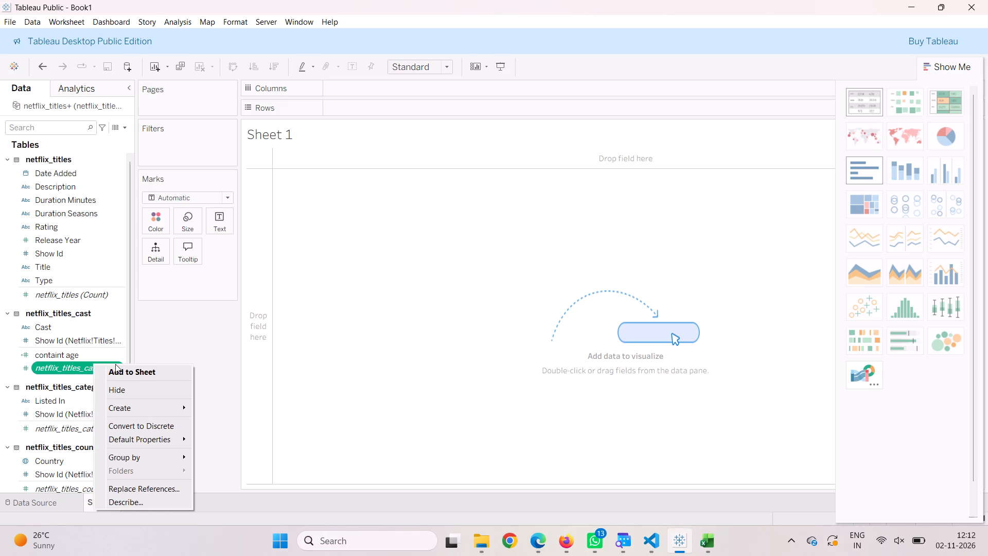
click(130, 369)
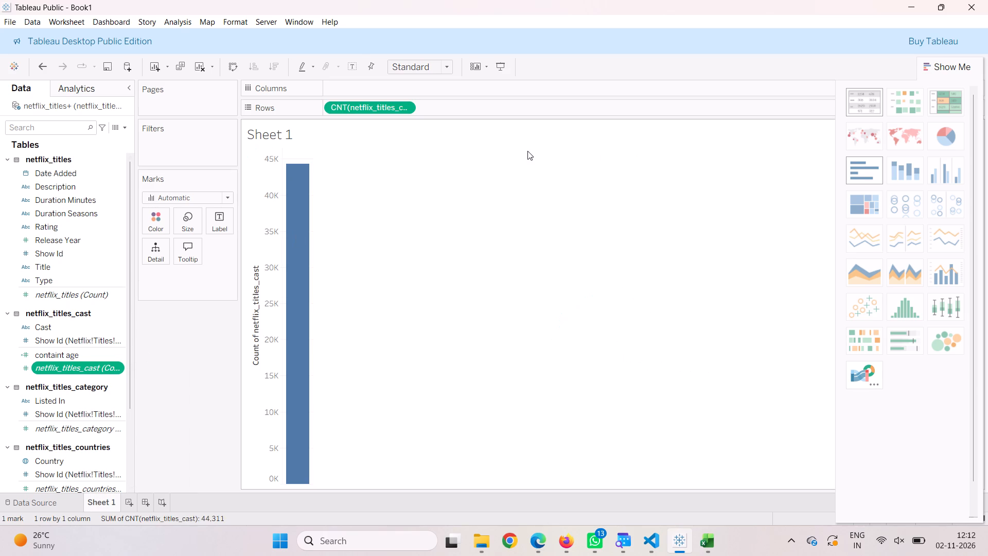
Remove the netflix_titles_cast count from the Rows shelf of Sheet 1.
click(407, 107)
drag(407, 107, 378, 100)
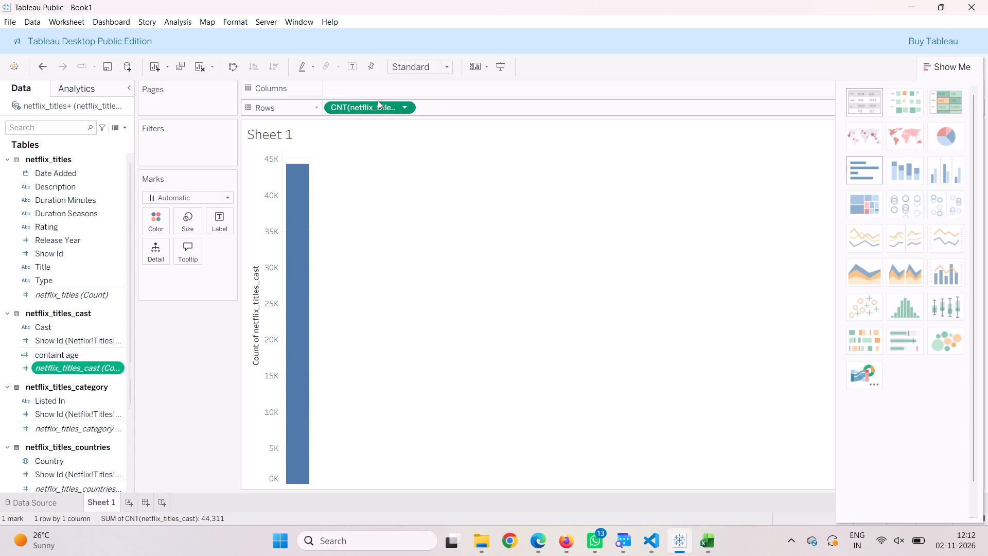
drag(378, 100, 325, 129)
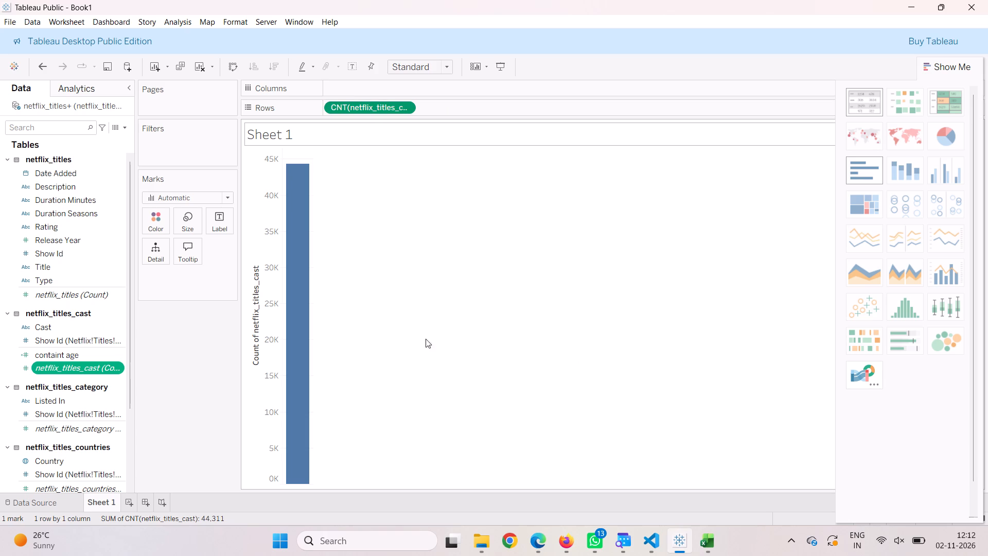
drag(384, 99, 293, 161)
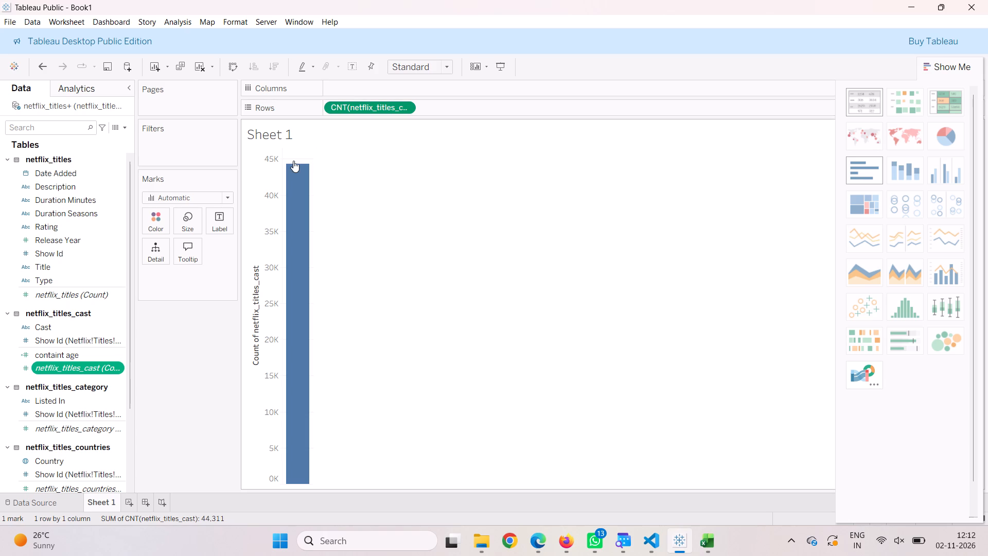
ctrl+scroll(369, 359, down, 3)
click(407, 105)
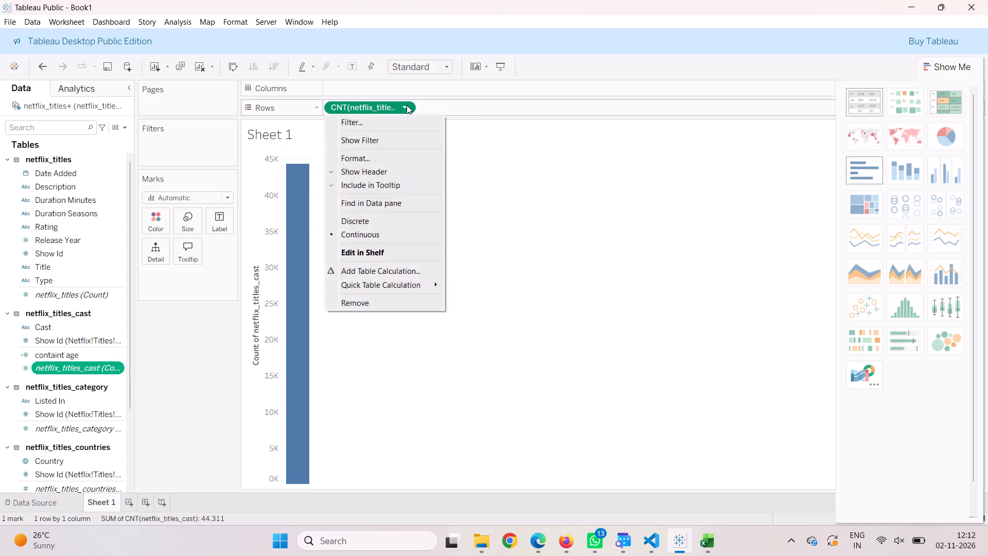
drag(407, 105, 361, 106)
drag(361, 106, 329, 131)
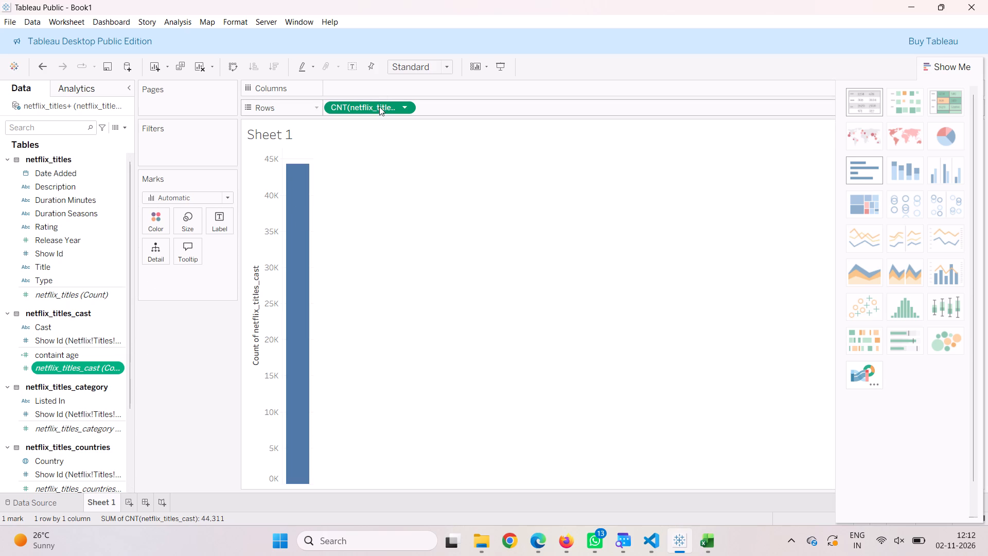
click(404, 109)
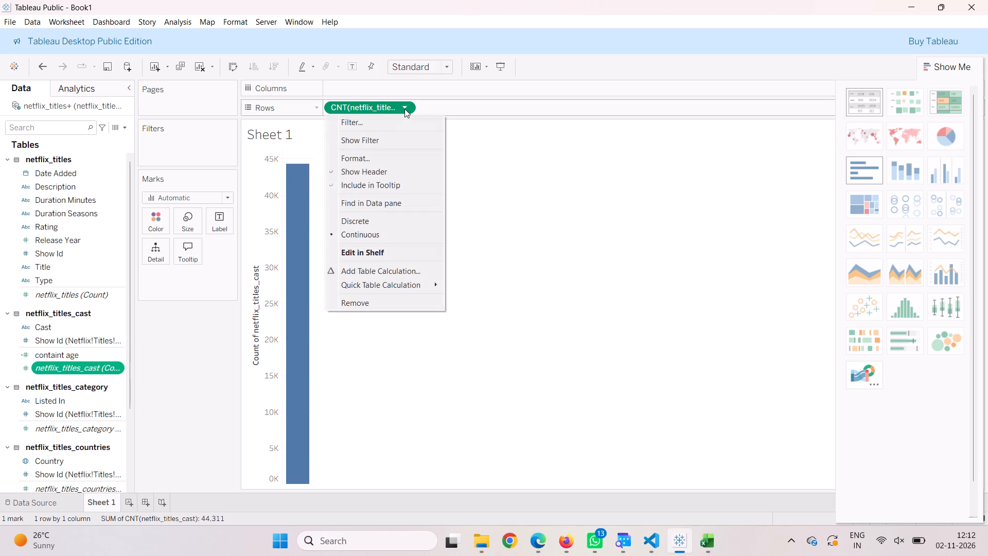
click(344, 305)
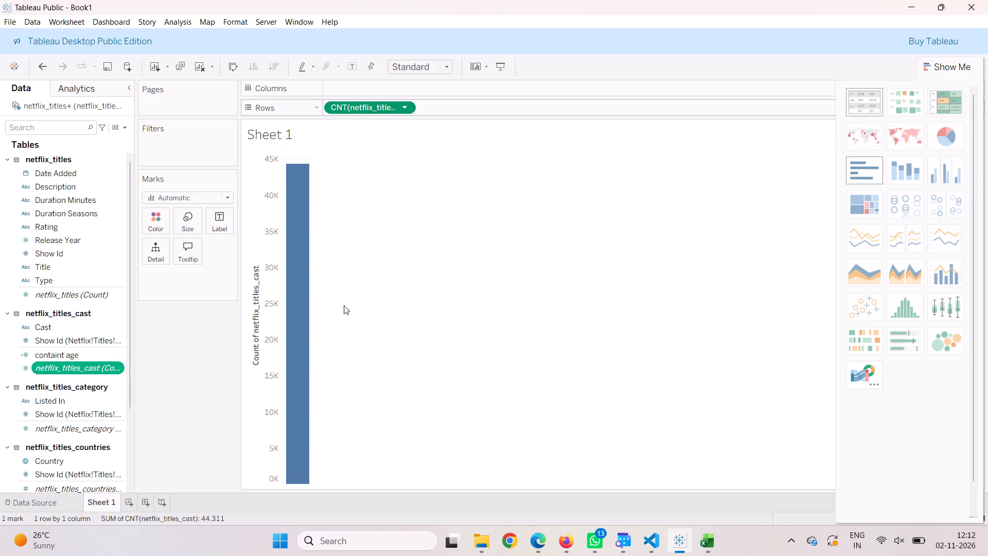
Create a calculated field named "contain type group" from the Show Id field of the netflix_titles_cast table, keeping the default formula.
right_click(95, 340)
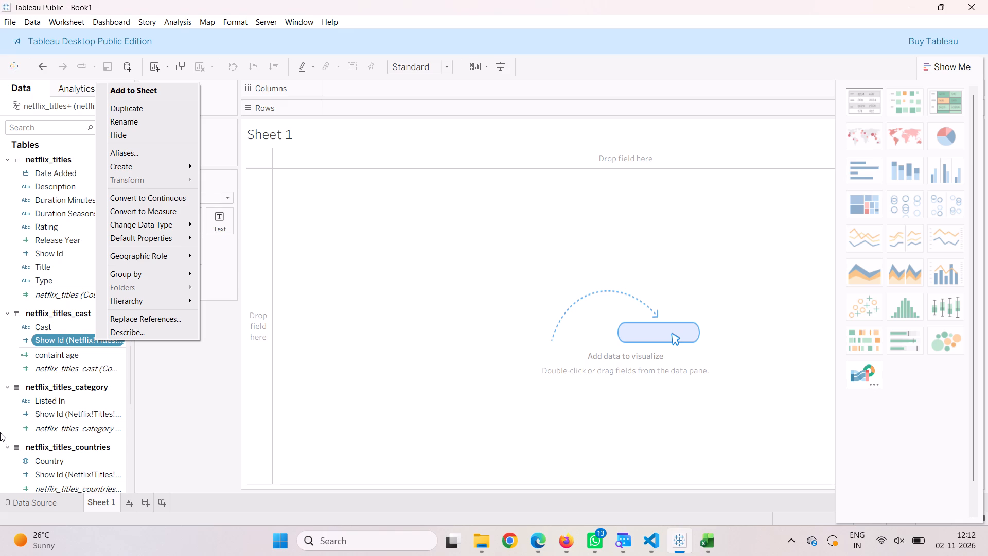
click(142, 169)
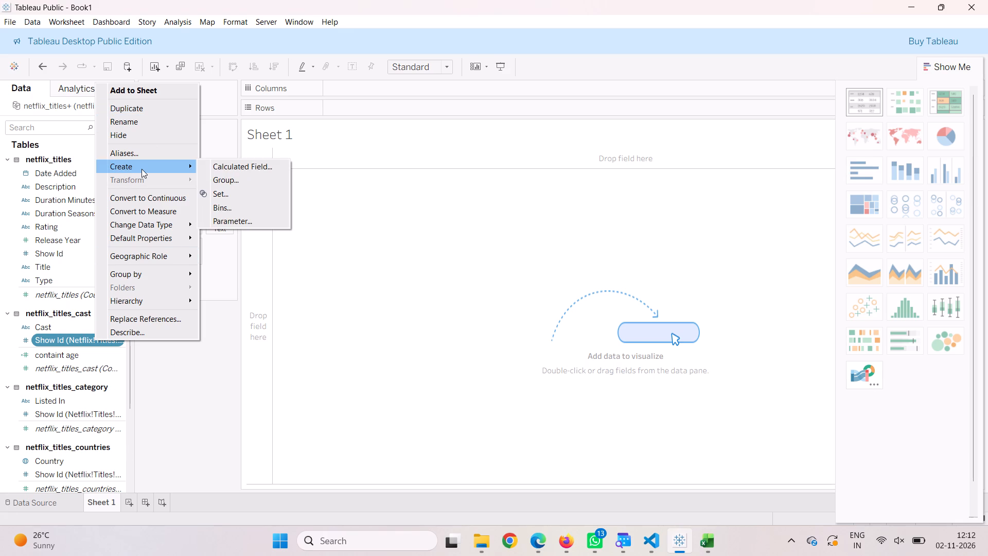
click(233, 167)
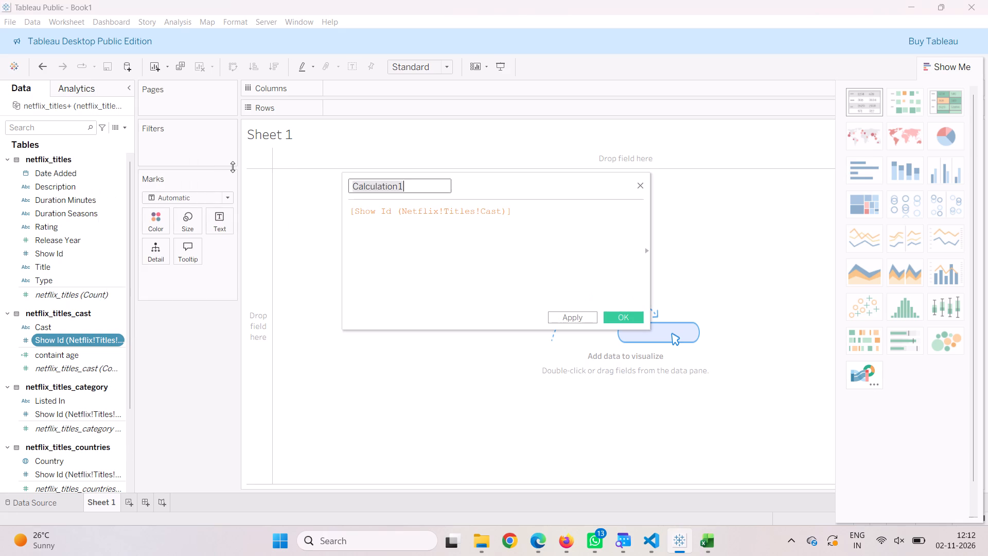
key(BackSpace)
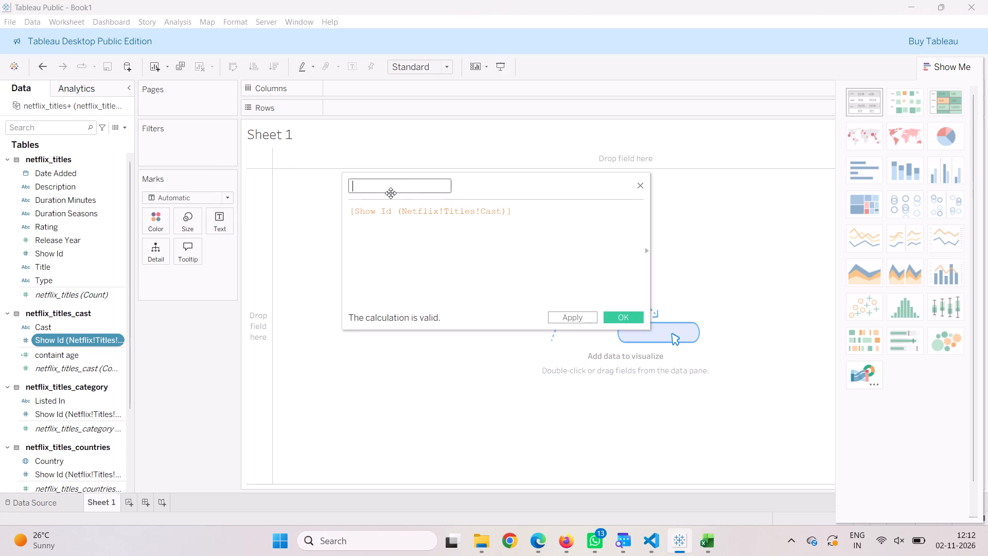
text(contain)
key(space)
text(type)
key(space)
text(group)
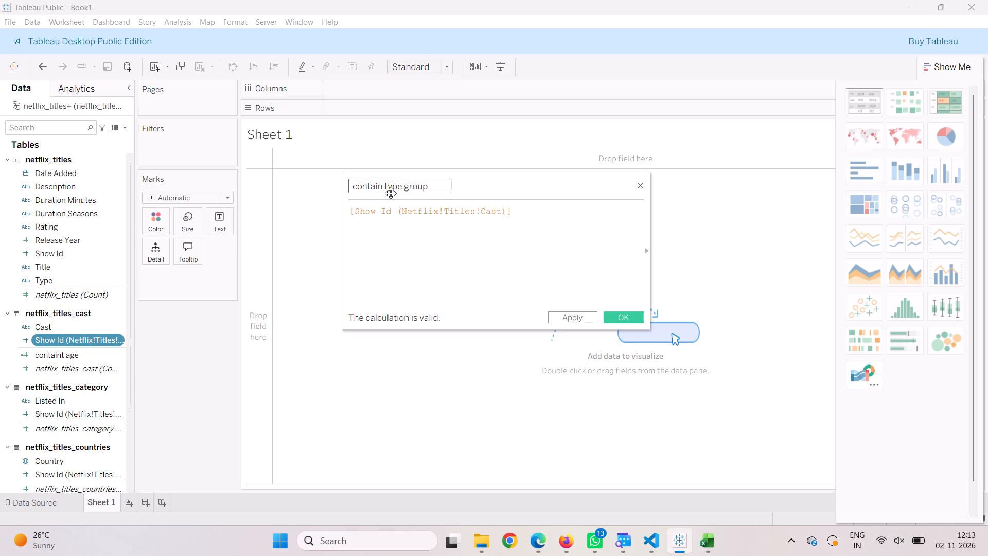
click(636, 319)
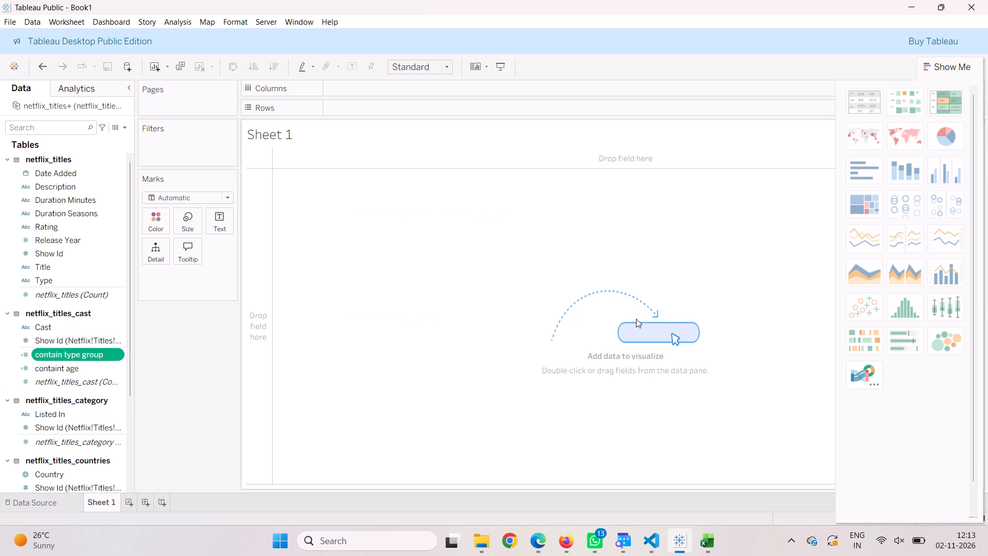
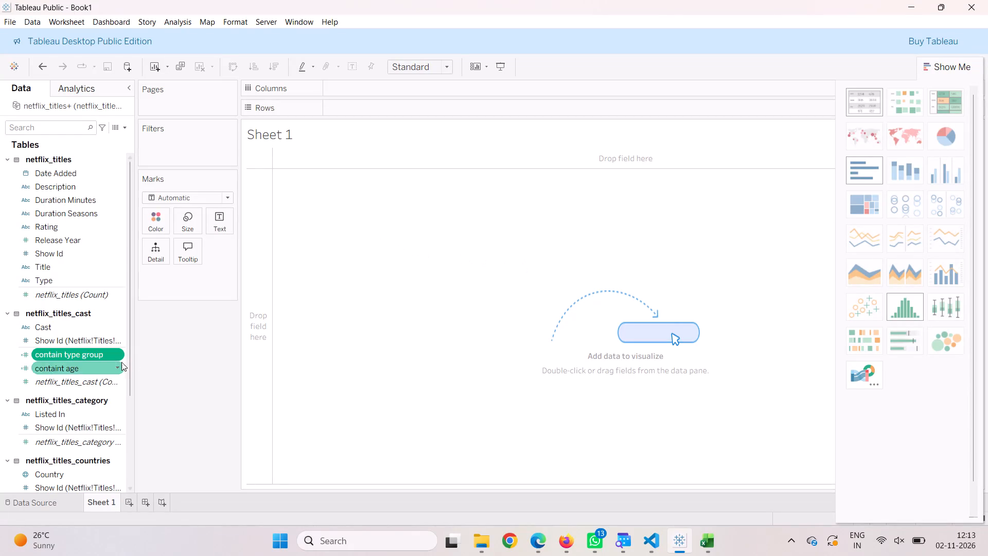
Start creating another calculated field from the Show Id field of the netflix_titles_cast table.
right_click(105, 347)
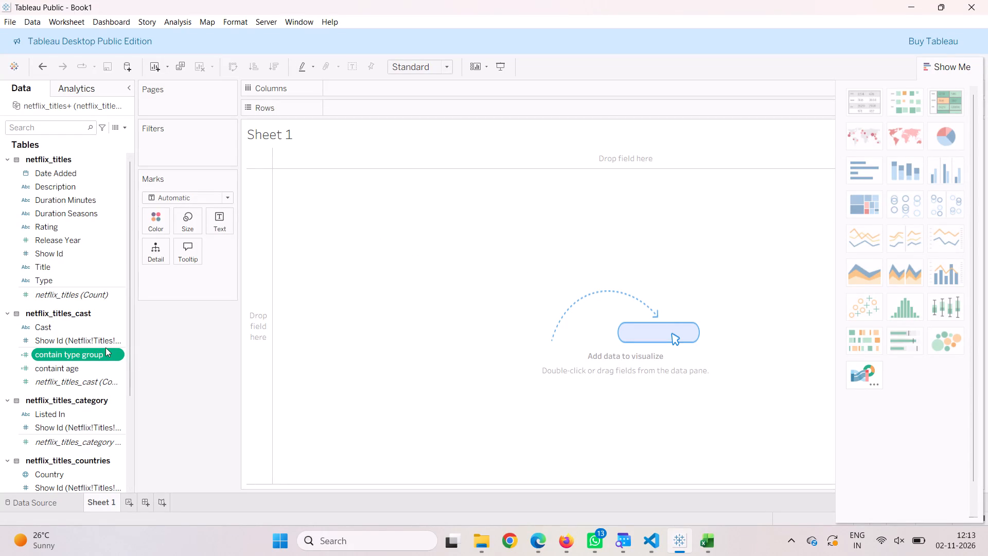
right_click(104, 339)
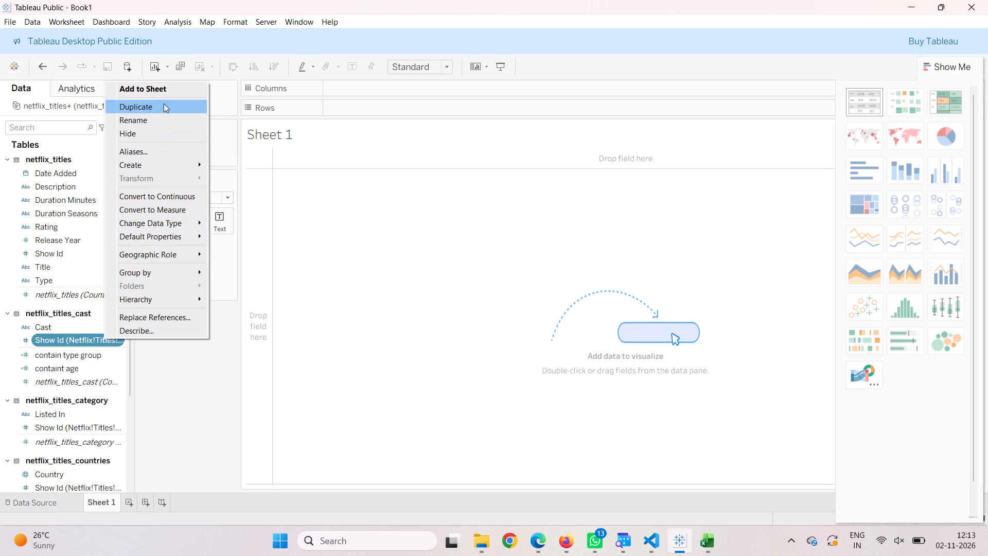
click(149, 164)
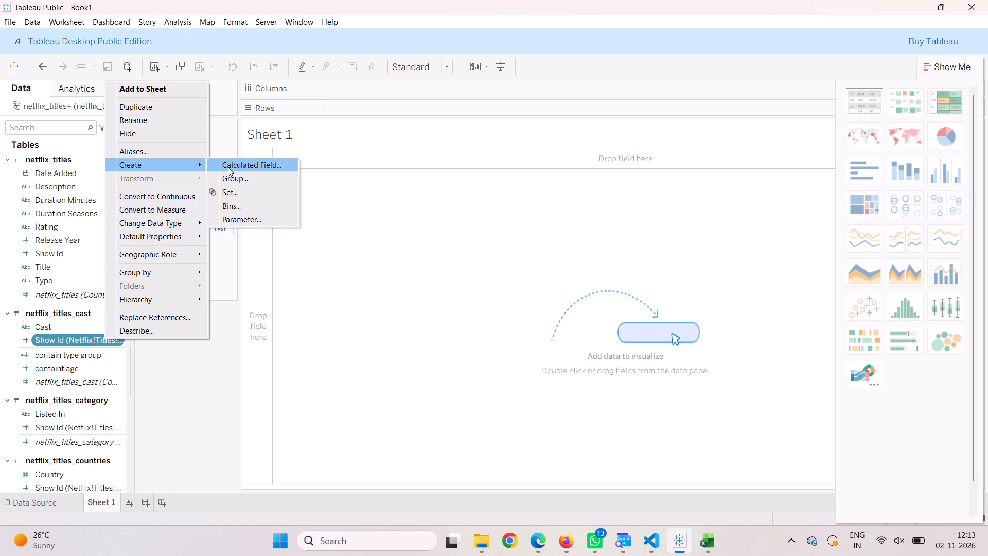
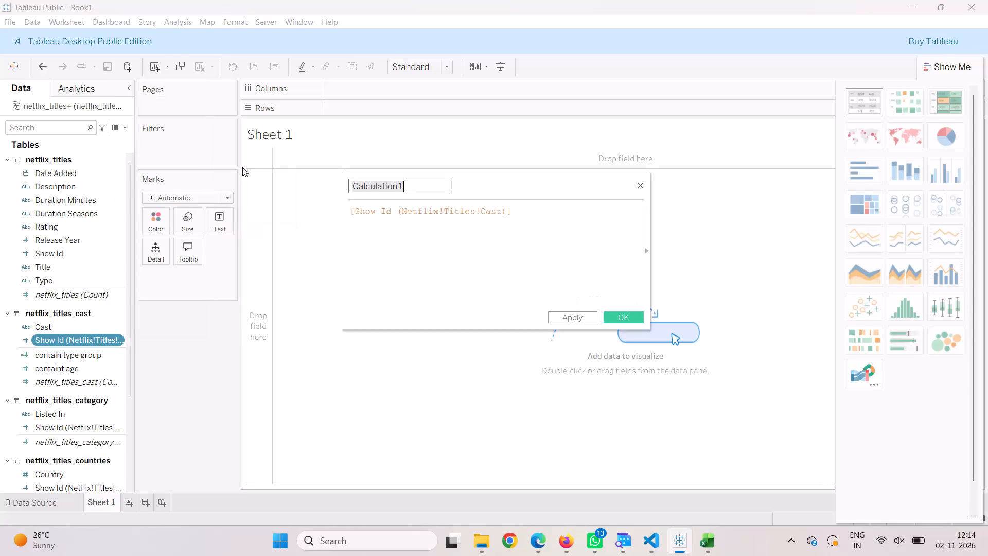
Name the new calculated field "movie duration category".
key(BackSpace)
text(mov)
key(i)
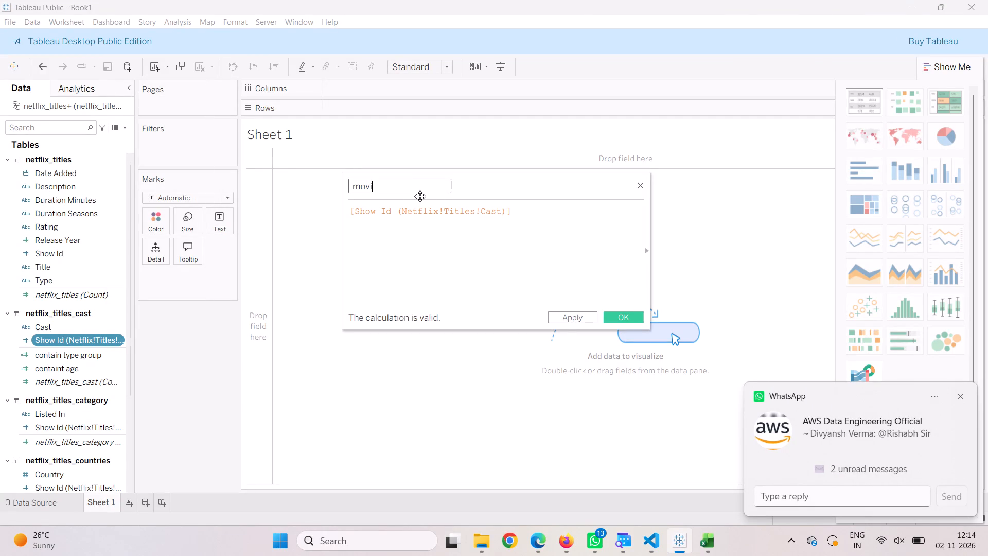
key(e)
key(space)
text(duration ca)
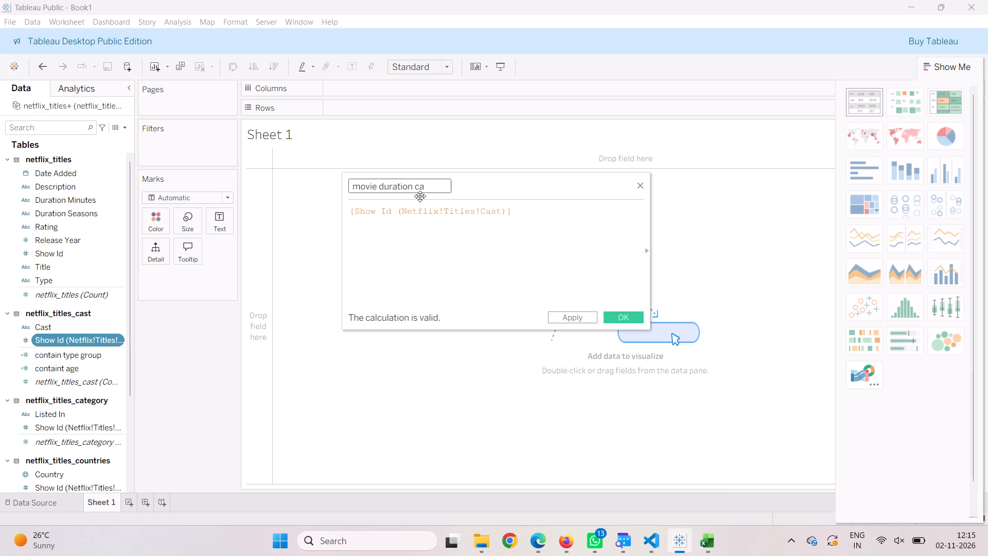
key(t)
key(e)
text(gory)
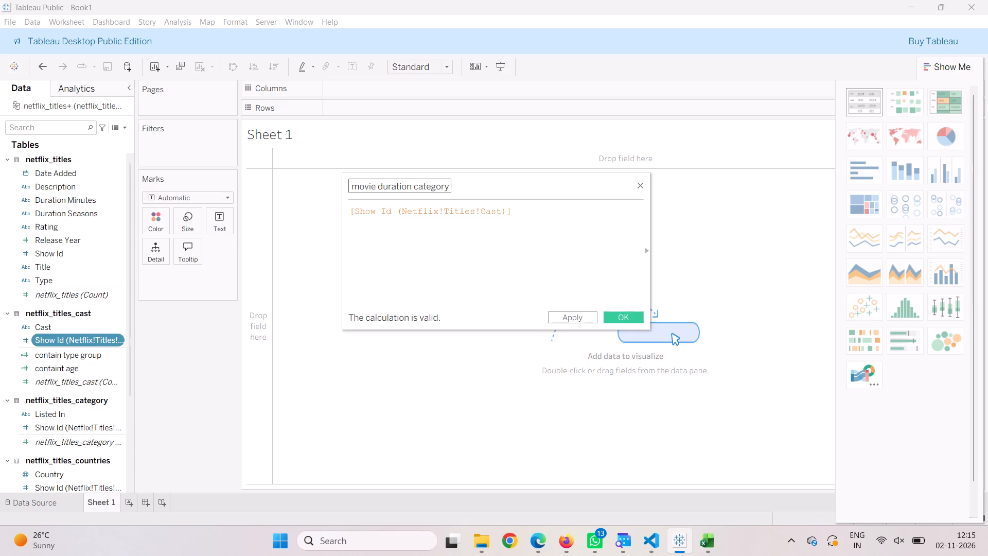
Save the "movie duration category" calculated field, keeping the default Show Id formula.
click(630, 316)
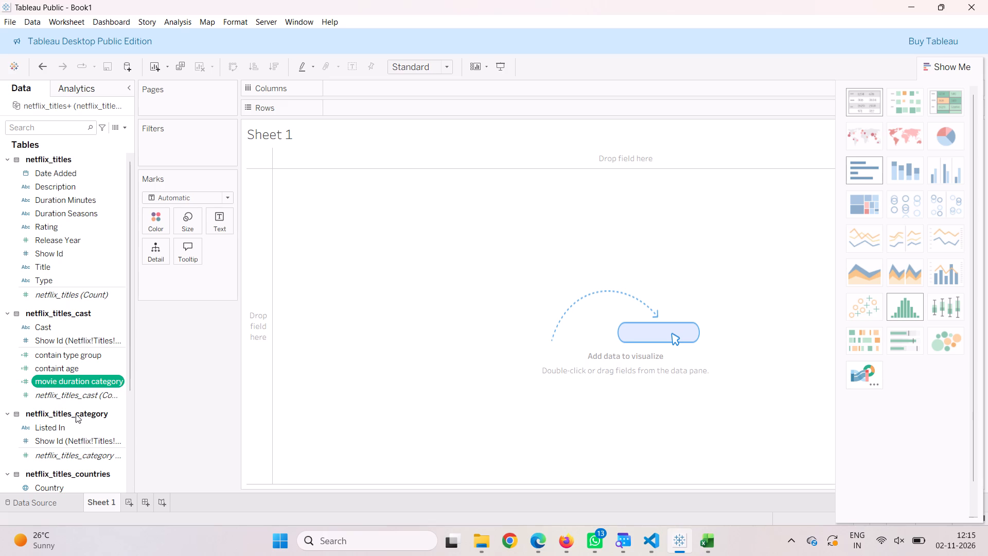
Start a calculated field based on the movie duration category field and clear its default name.
right_click(101, 382)
click(160, 236)
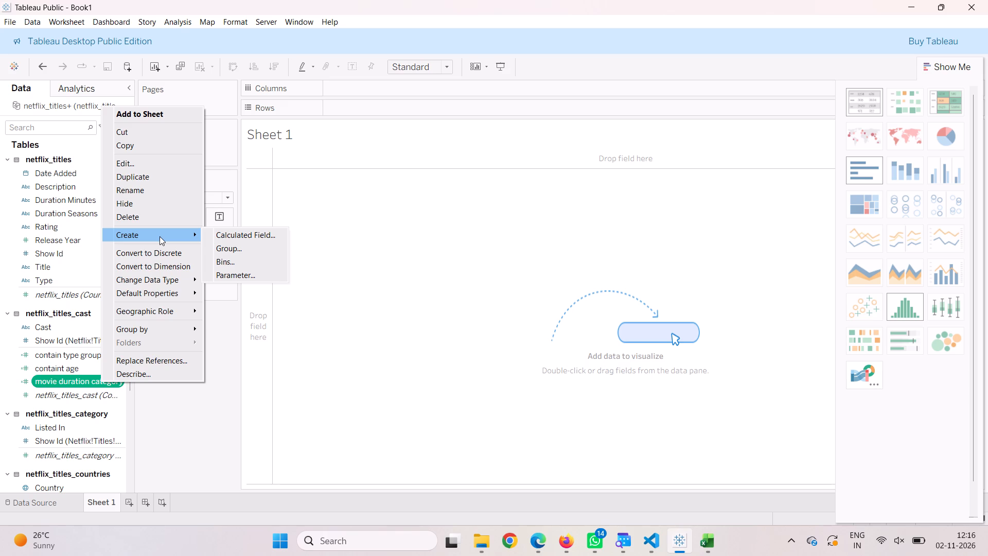
click(243, 239)
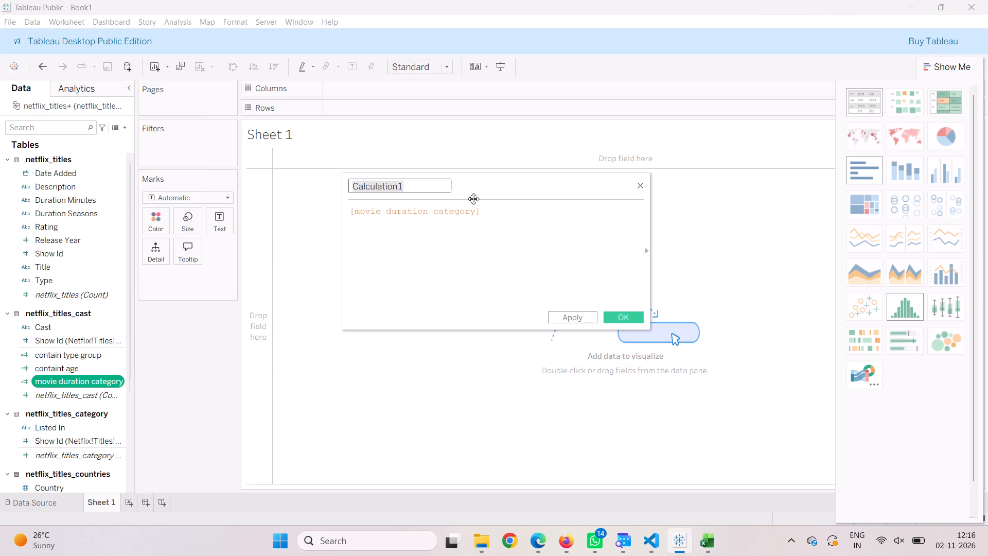
key(BackSpace)
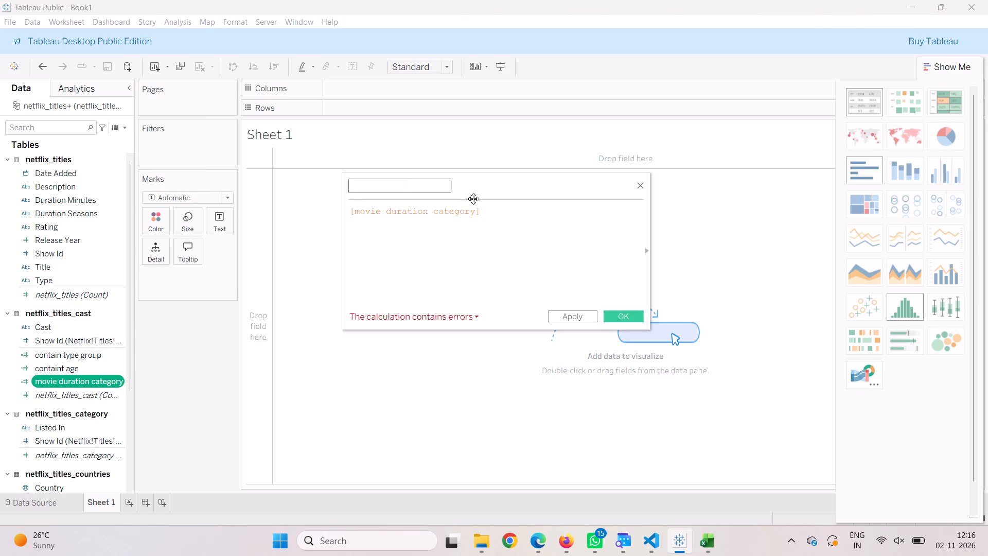
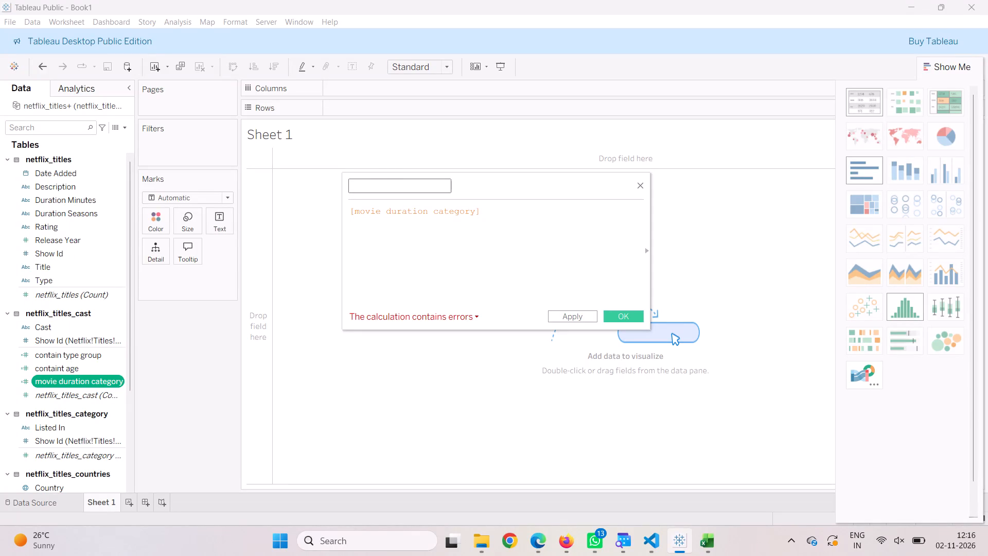
Name the new calculated field "release decade".
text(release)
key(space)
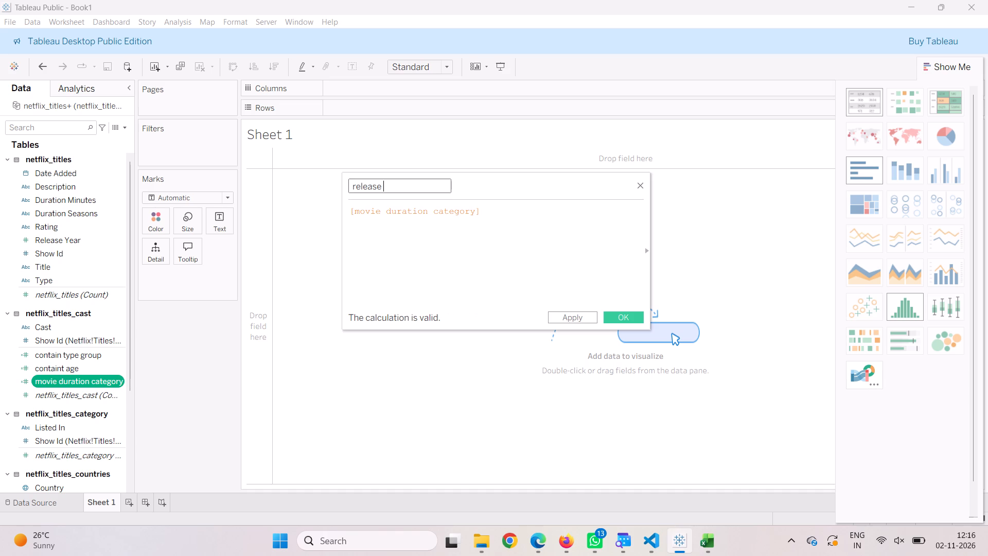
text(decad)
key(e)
Replace the default formula with the copied IF ISNULL([release_year]) THEN "Unknown" ELSE STR(INT([release_year] / 10) * 10) + "s" END and save the calculated field.
click(427, 208)
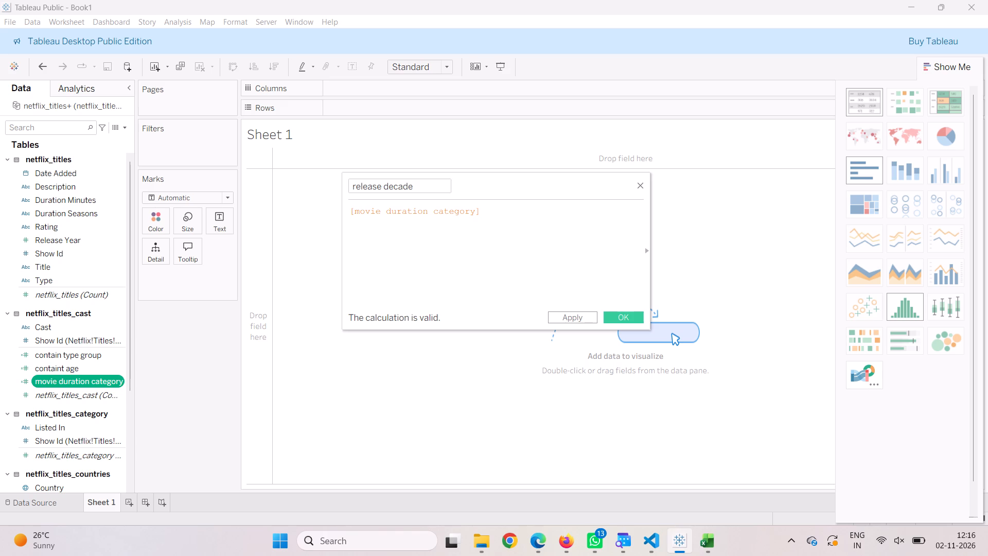
drag(483, 203, 487, 215)
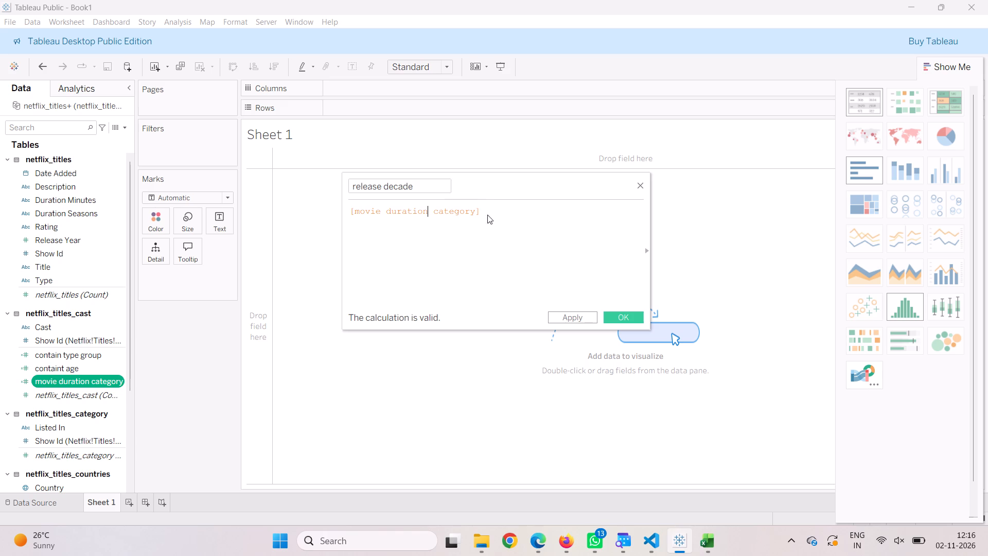
drag(487, 215, 487, 213)
click(487, 213)
key(BackSpace)
key(BackSpace)
key(BackSpace)
key(BackSpace)
key(BackSpace)
key(BackSpace)
key(BackSpace)
key(BackSpace)
key(BackSpace)
key(BackSpace)
key(BackSpace)
key(BackSpace)
key(BackSpace)
key(BackSpace)
key(BackSpace)
key(BackSpace)
key(BackSpace)
key(BackSpace)
key(BackSpace)
key(BackSpace)
key(BackSpace)
key(BackSpace)
key(BackSpace)
key(BackSpace)
key(BackSpace)
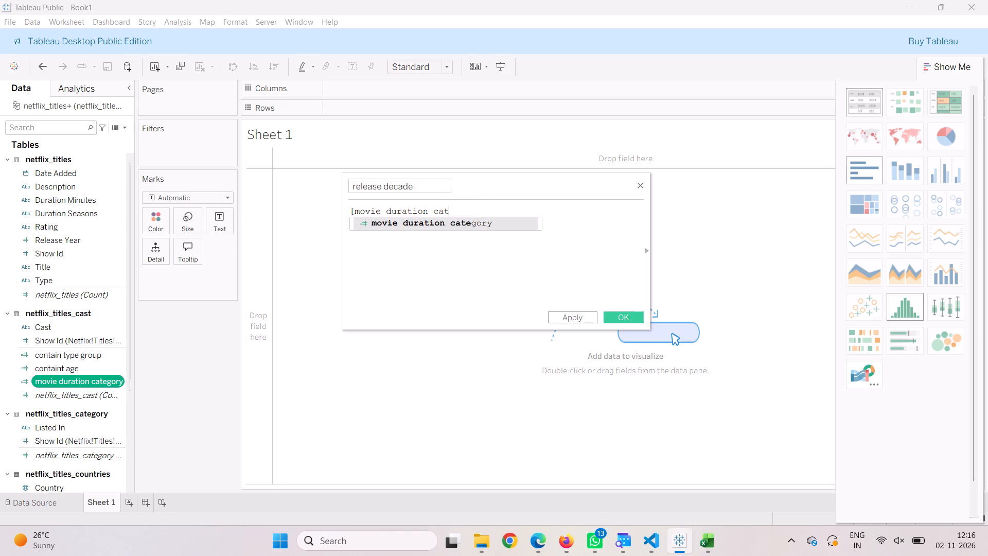
key(ctrl+v)
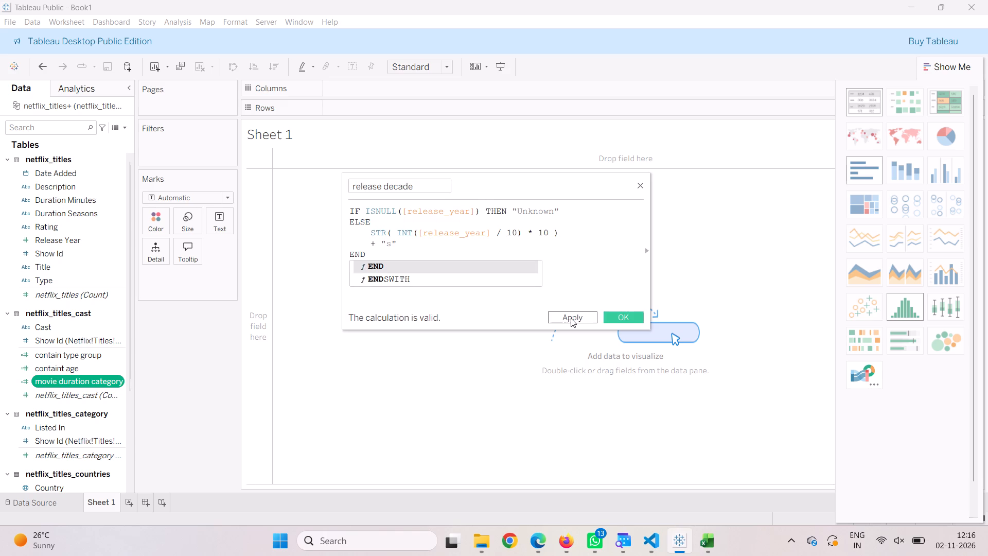
click(622, 317)
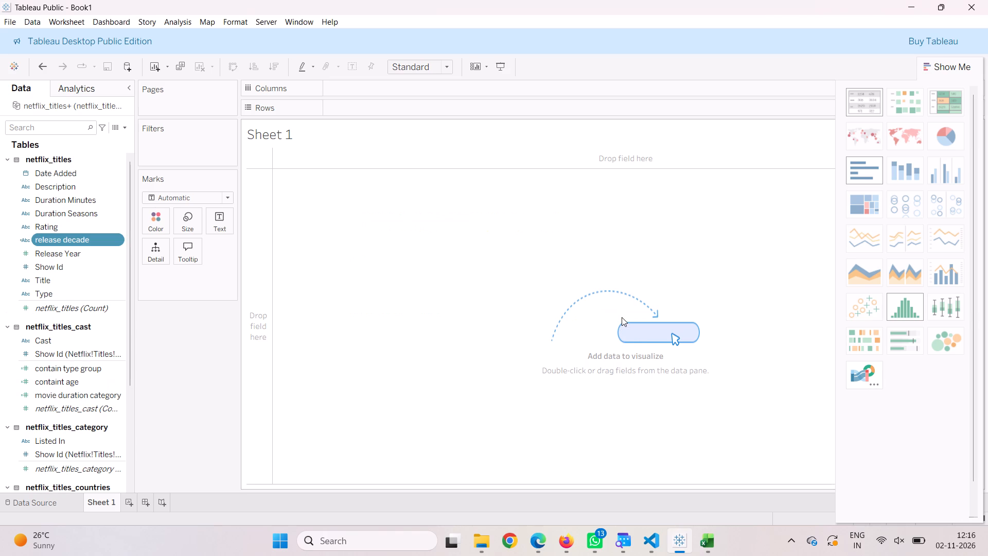
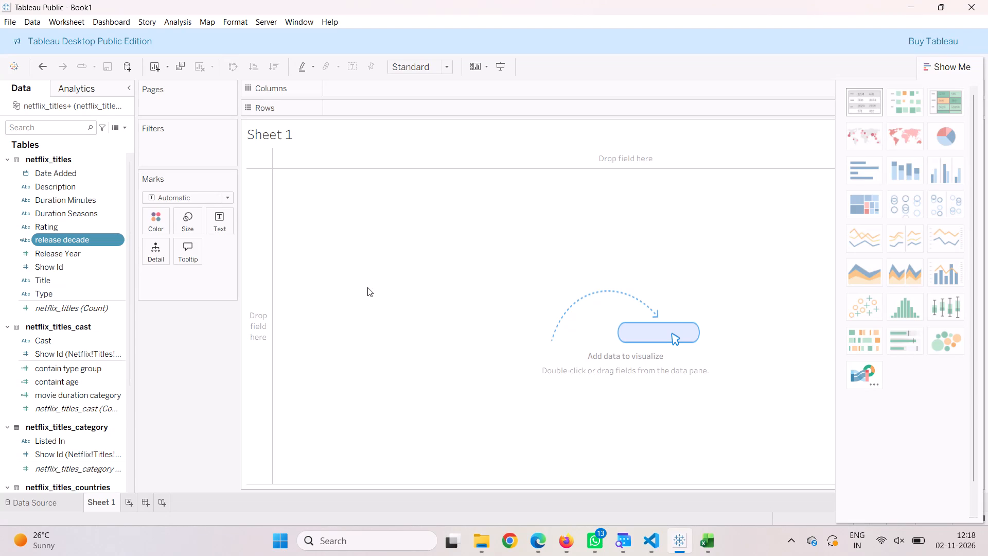
Create a calculated field from Show Id in the netflix_titles_cast table and replace its default name with one beginning "co".
right_click(113, 350)
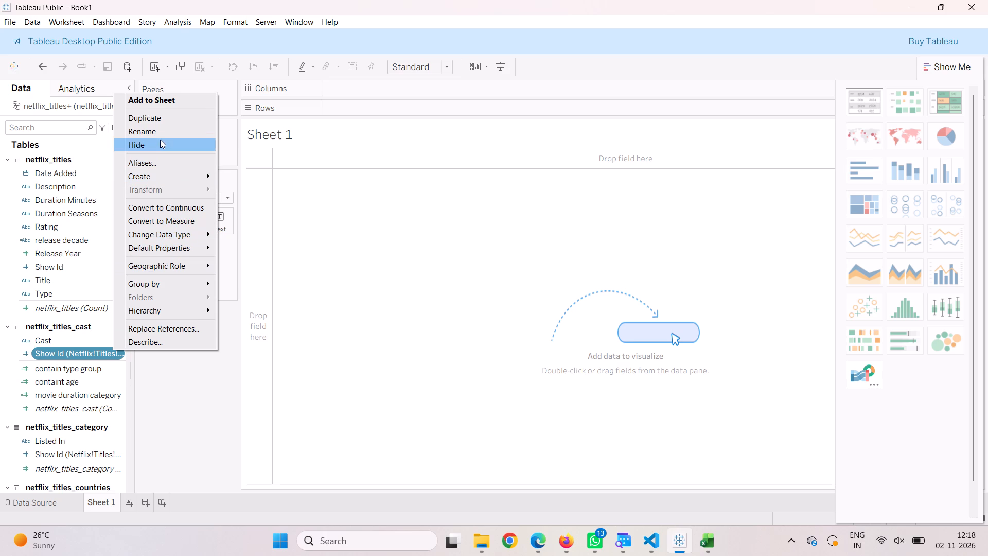
click(156, 177)
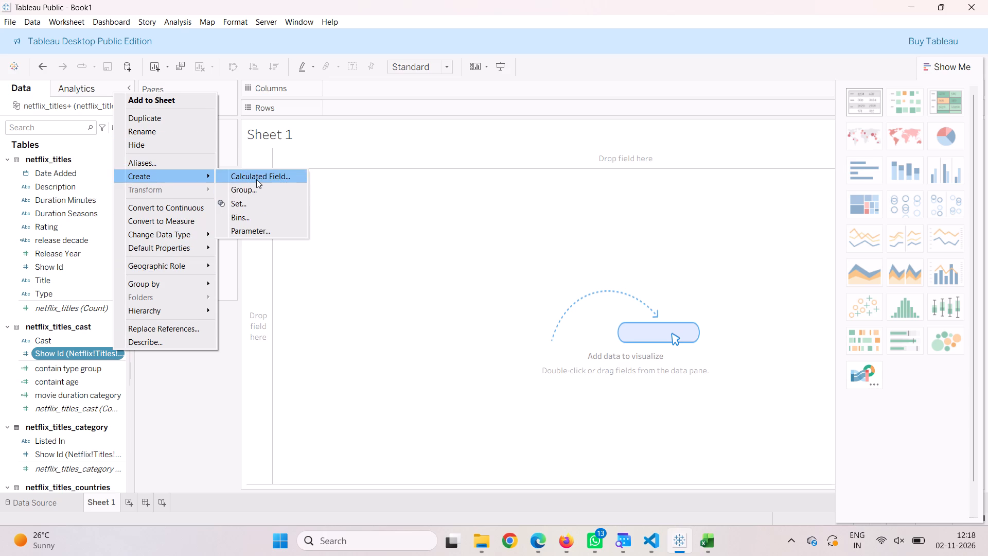
click(256, 179)
key(BackSpace)
key(BackSpace)
key(BackSpace)
key(BackSpace)
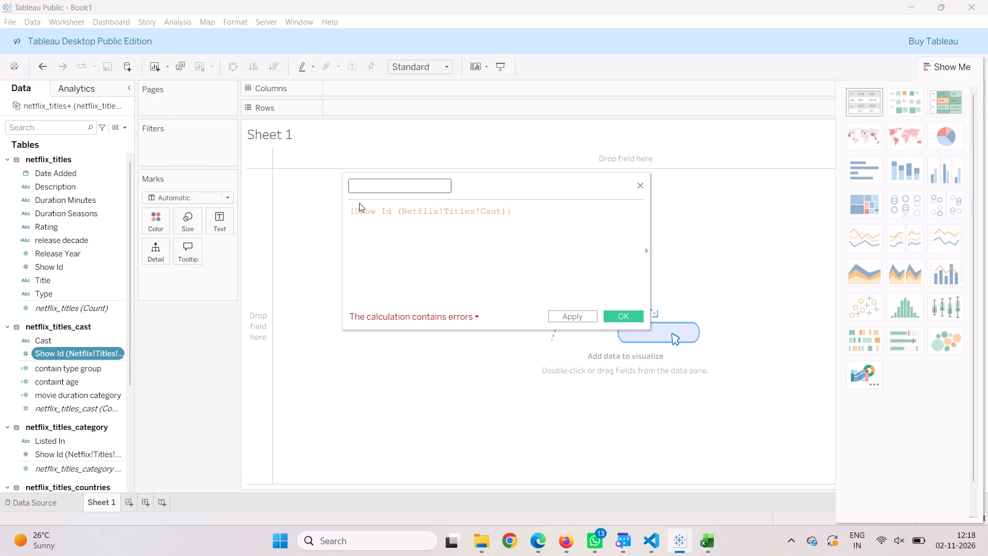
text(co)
Complete the new calculated field's name so that it reads "contain availability gap".
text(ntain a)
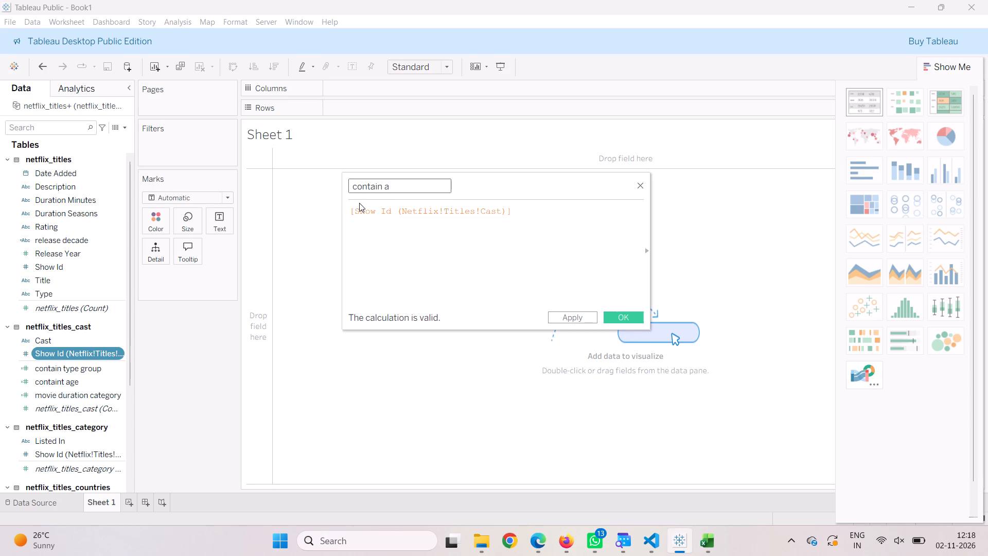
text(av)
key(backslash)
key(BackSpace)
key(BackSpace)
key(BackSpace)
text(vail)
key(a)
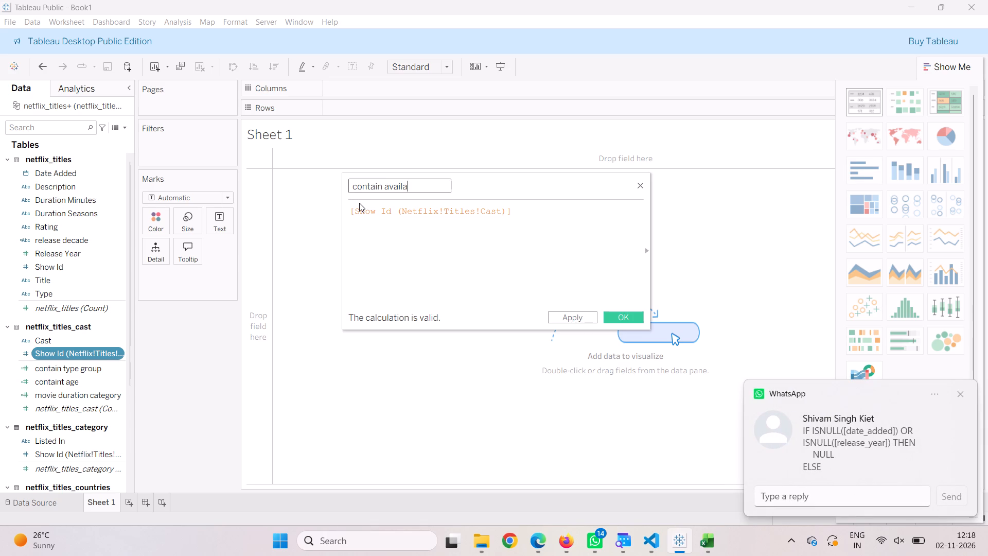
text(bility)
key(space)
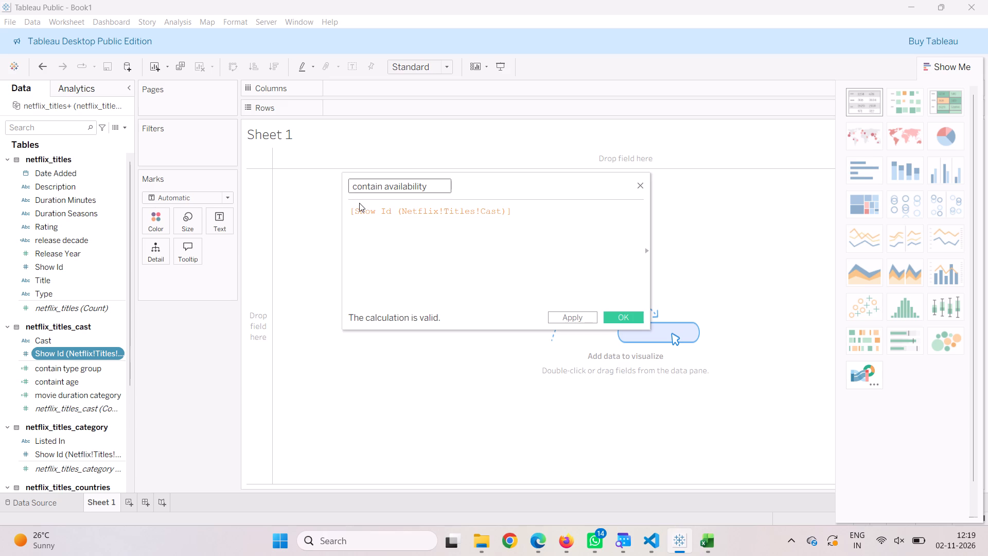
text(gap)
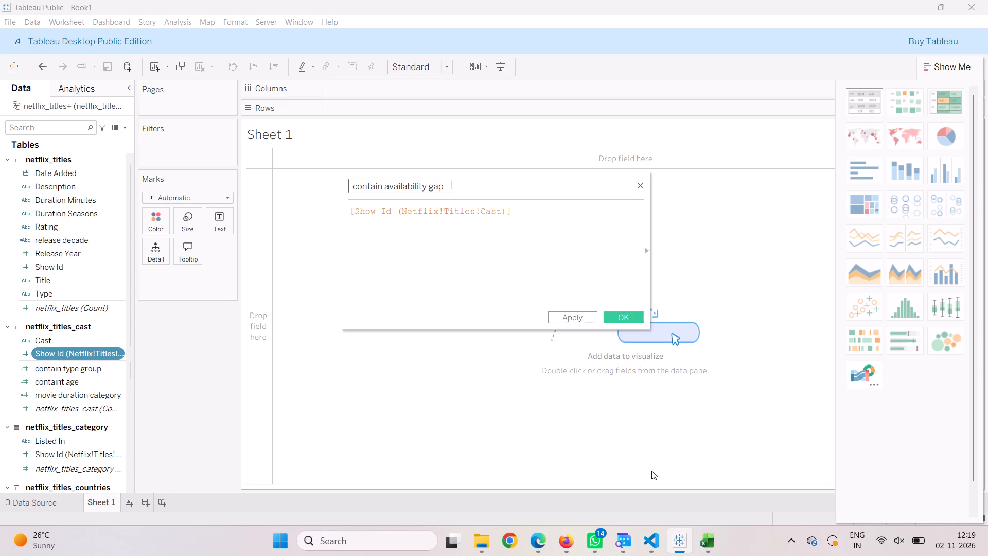
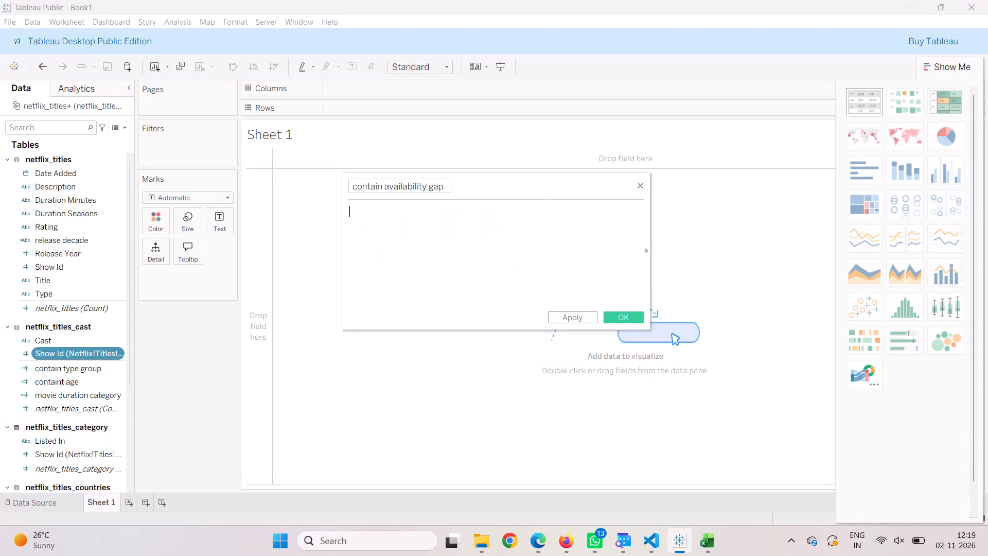
Define contain availability gap as NULL when date_added or release_year is null, otherwise the DATEDIFF in days from January 1 of release_year to date_added.
key(ctrl+v)
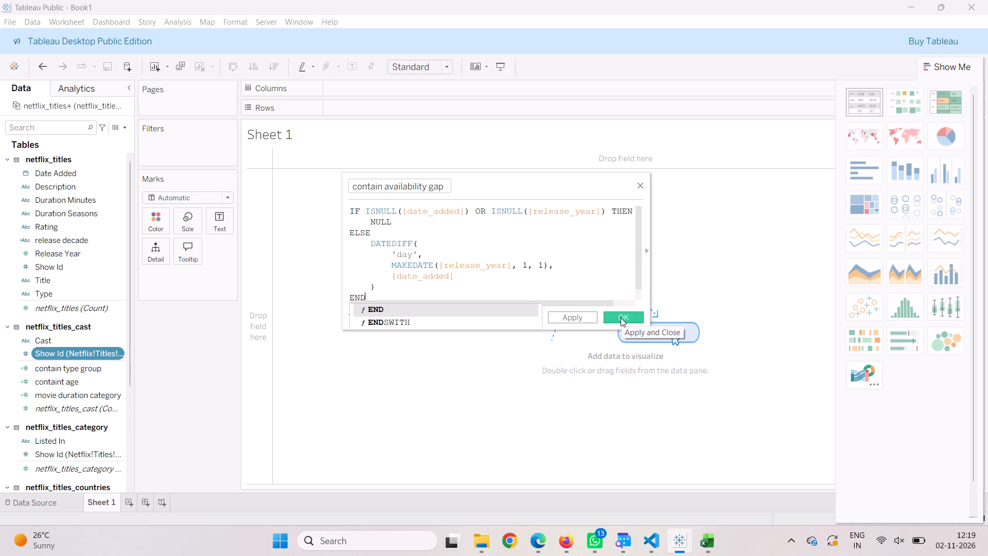
click(621, 318)
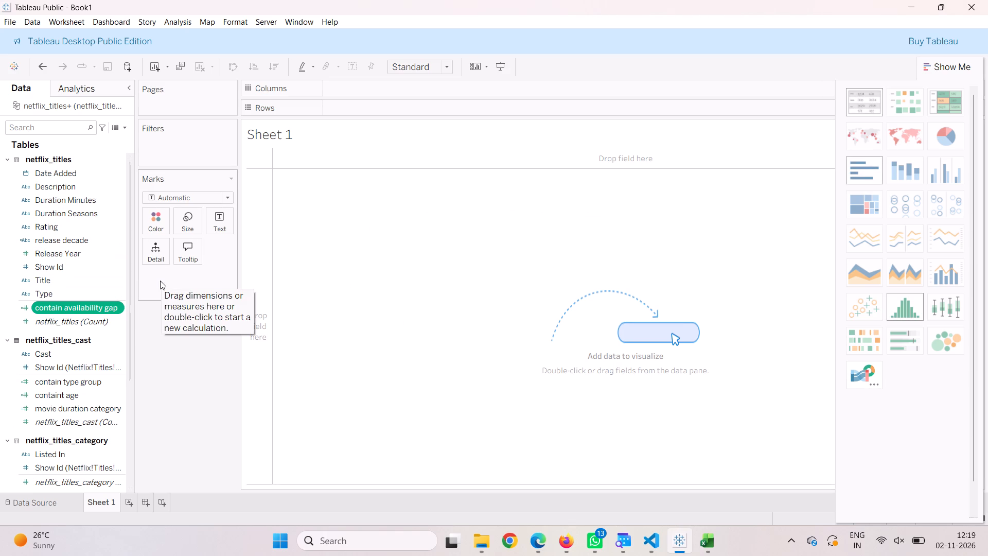
Start creating another calculated field from Show Id in the netflix_titles_cast table.
right_click(114, 366)
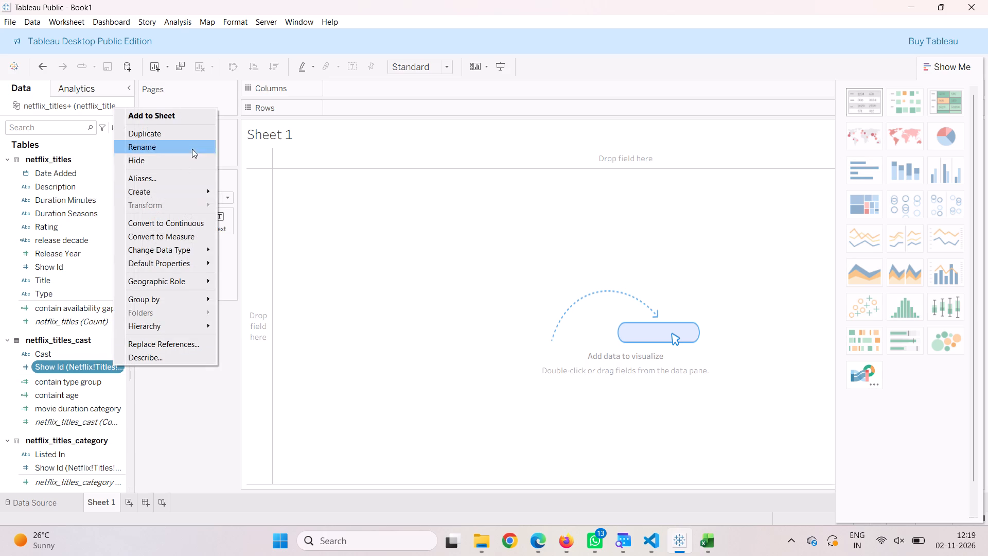
click(165, 189)
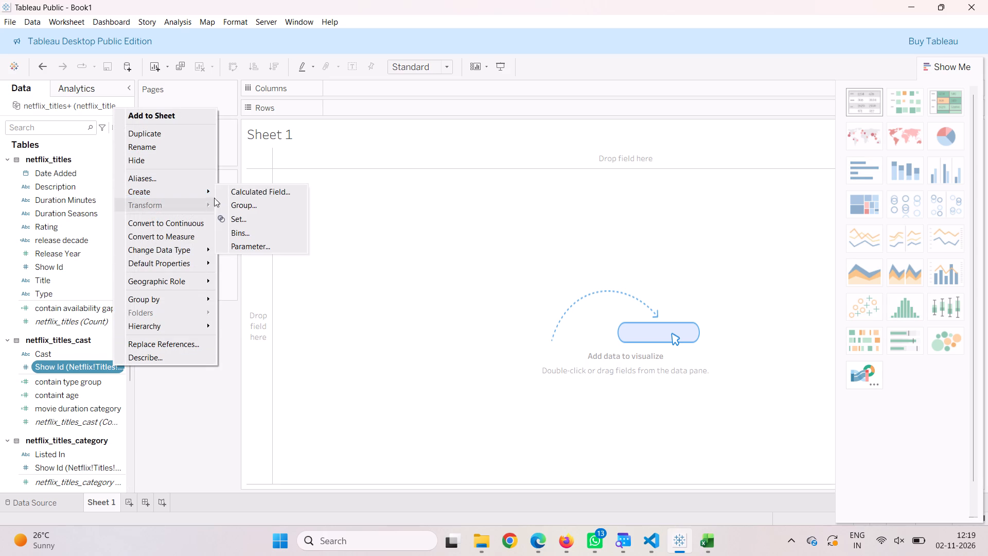
Open the new calculated field based on Show Id in the netflix_titles_cast table and name it "content classification".
click(238, 193)
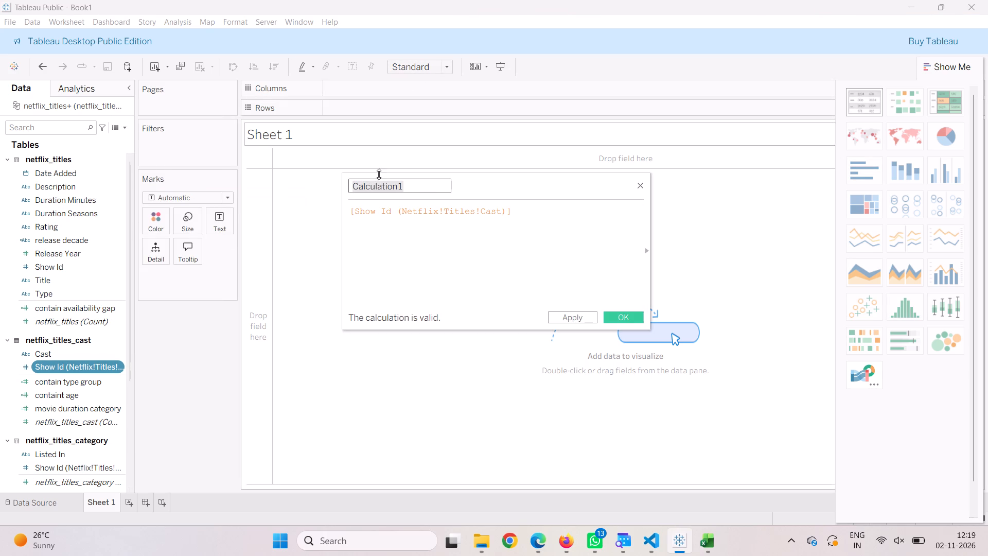
click(411, 187)
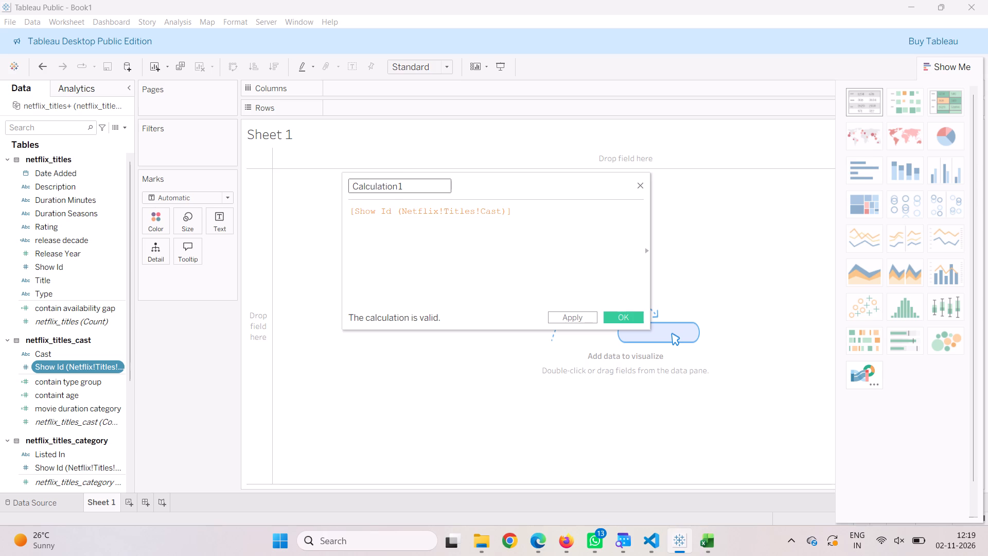
key(BackSpace)
key(BackSpace)
key(BackSpace)
key(BackSpace)
key(BackSpace)
key(BackSpace)
key(BackSpace)
key(BackSpace)
key(BackSpace)
key(BackSpace)
key(BackSpace)
key(BackSpace)
key(BackSpace)
key(BackSpace)
key(BackSpace)
key(BackSpace)
key(BackSpace)
key(BackSpace)
key(BackSpace)
key(BackSpace)
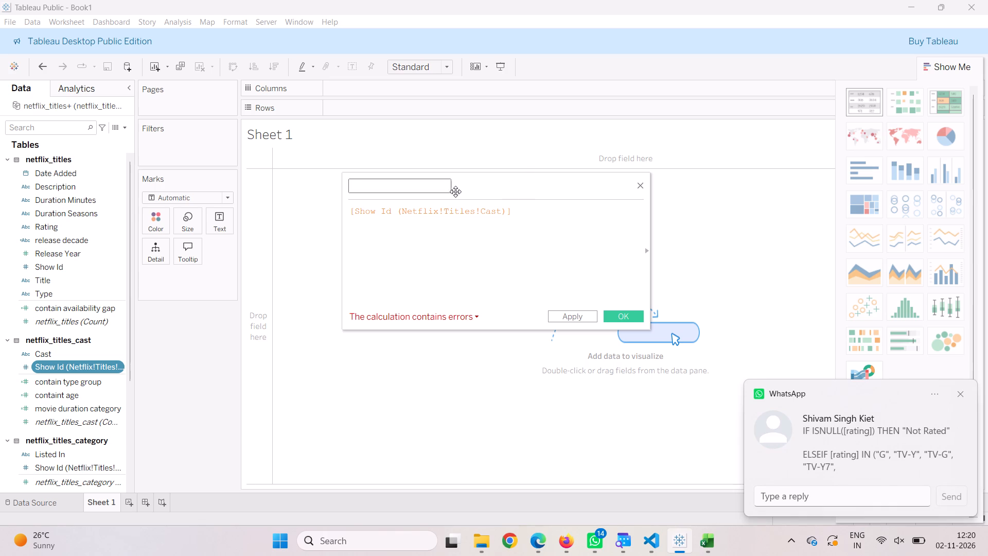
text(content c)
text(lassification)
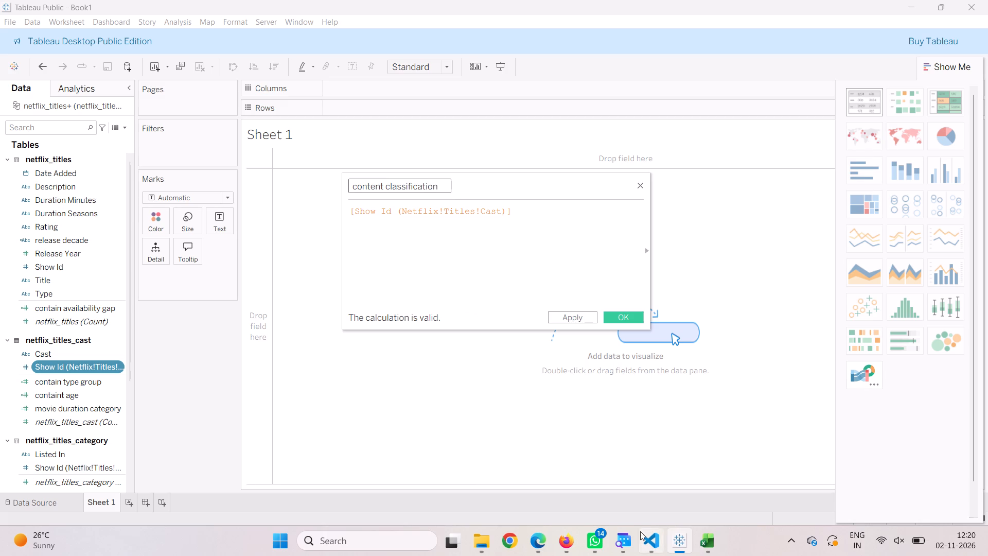
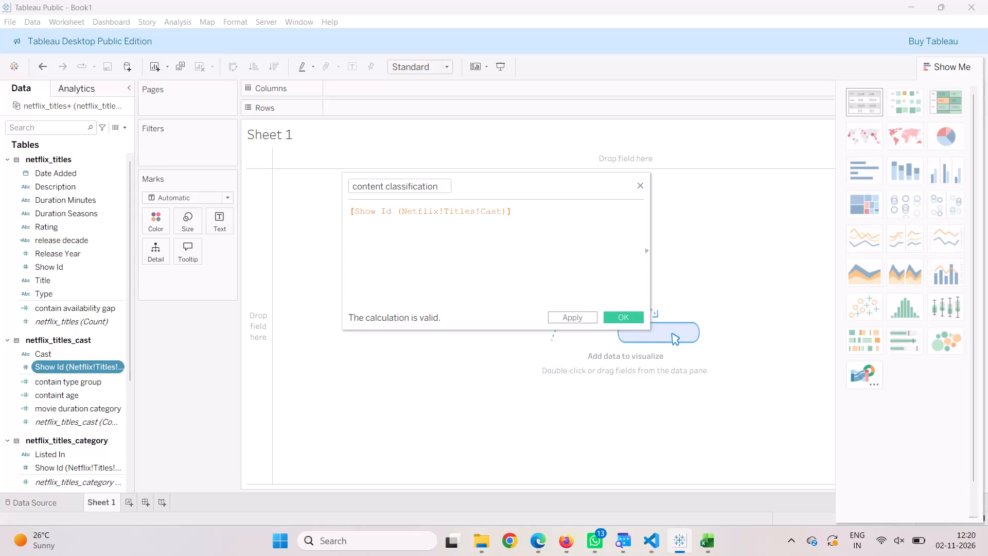
Replace the content classification formula with the copied IF/ELSEIF calculation grouping rating into classes such as Teen, Mature, Not Rated and Other, and save it.
key(BackSpace)
key(BackSpace)
key(BackSpace)
key(BackSpace)
key(BackSpace)
key(BackSpace)
key(BackSpace)
key(BackSpace)
key(BackSpace)
key(BackSpace)
key(BackSpace)
key(BackSpace)
key(BackSpace)
key(BackSpace)
key(BackSpace)
key(BackSpace)
key(BackSpace)
key(BackSpace)
key(BackSpace)
key(BackSpace)
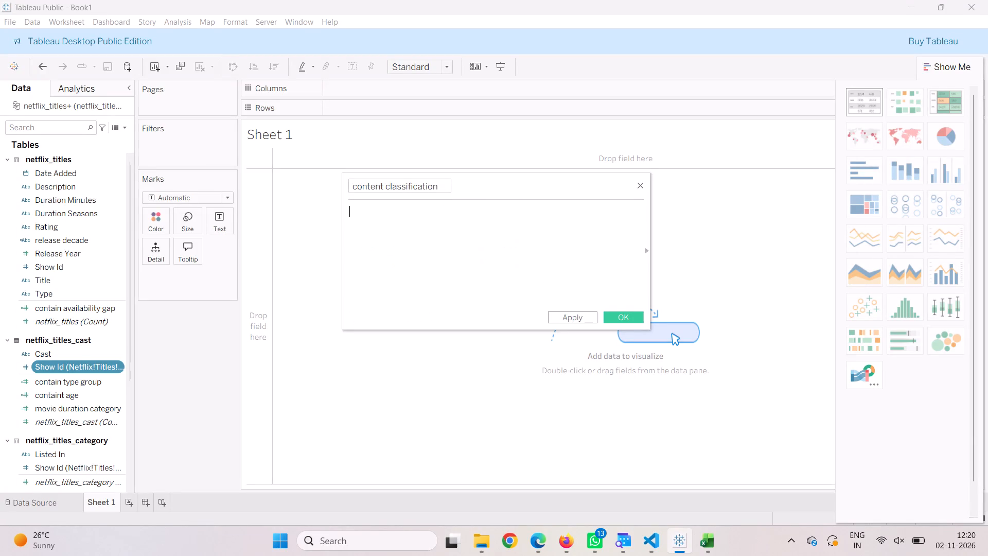
key(ctrl+v)
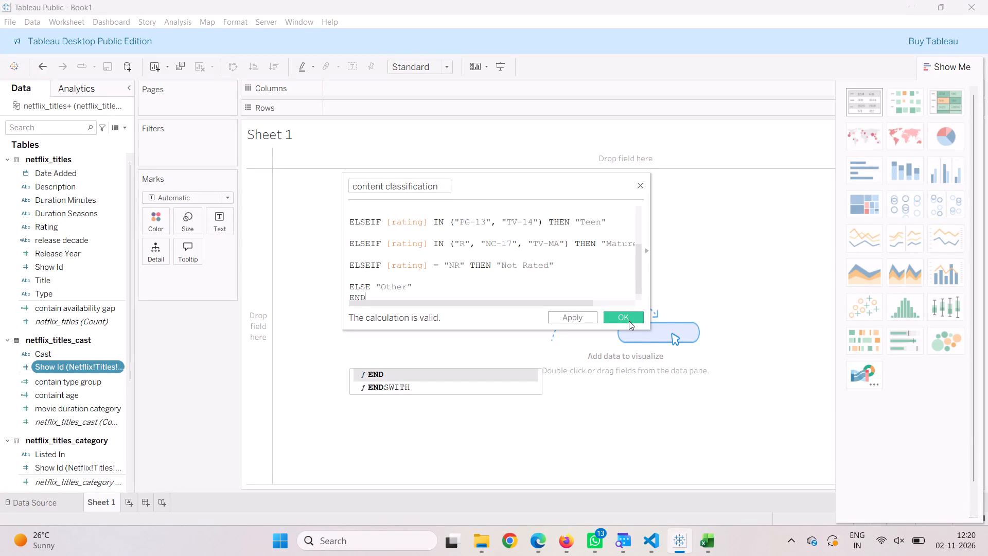
click(629, 321)
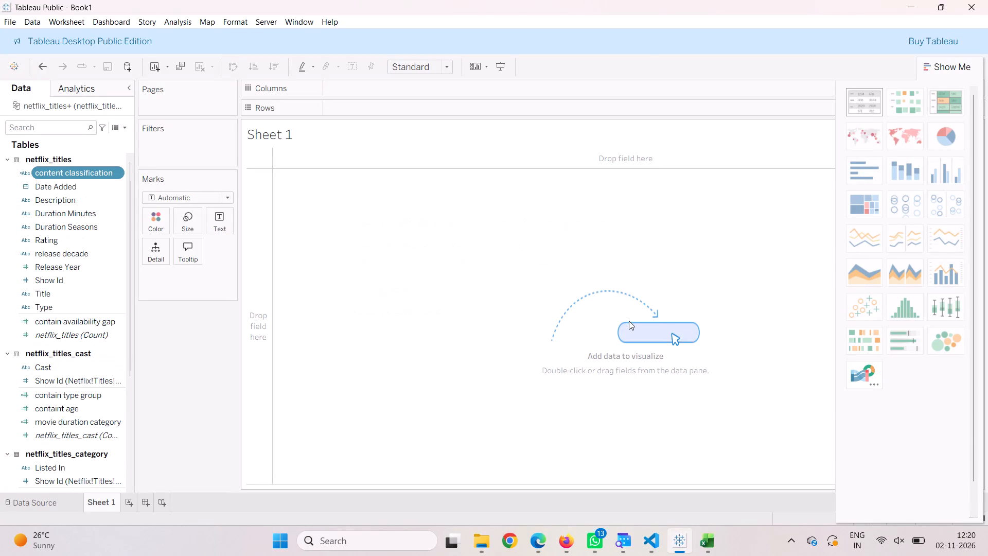
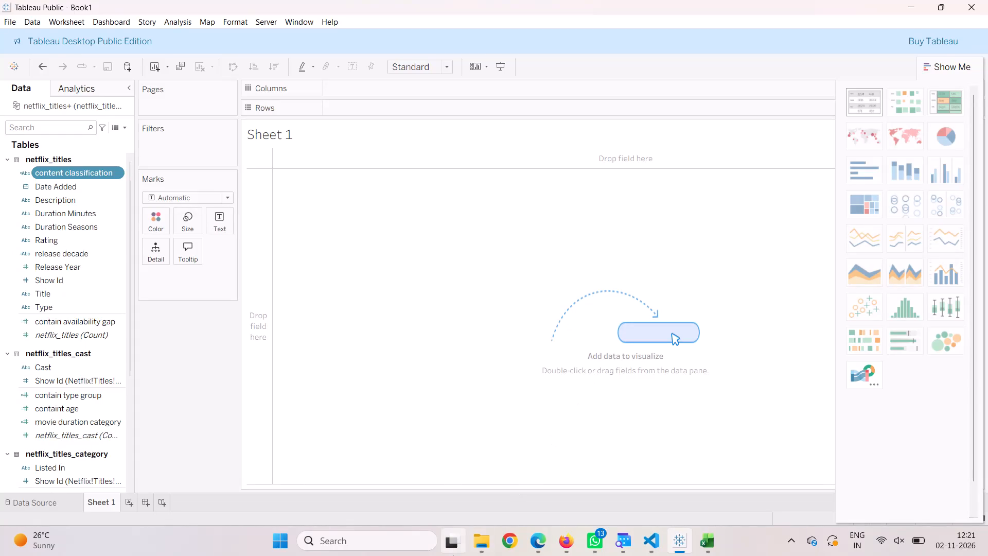
Select the contain type group calculated field in the netflix_titles_cast table.
click(93, 394)
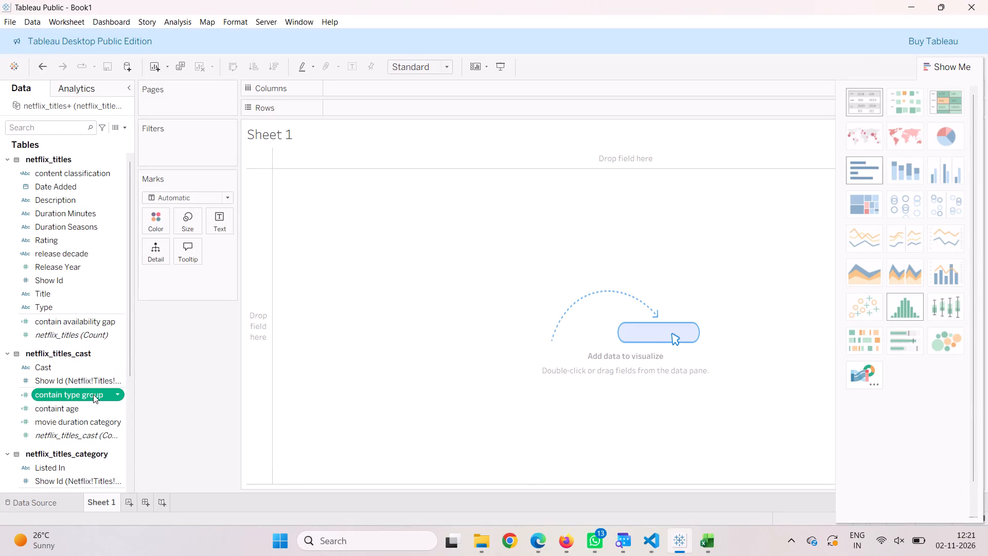
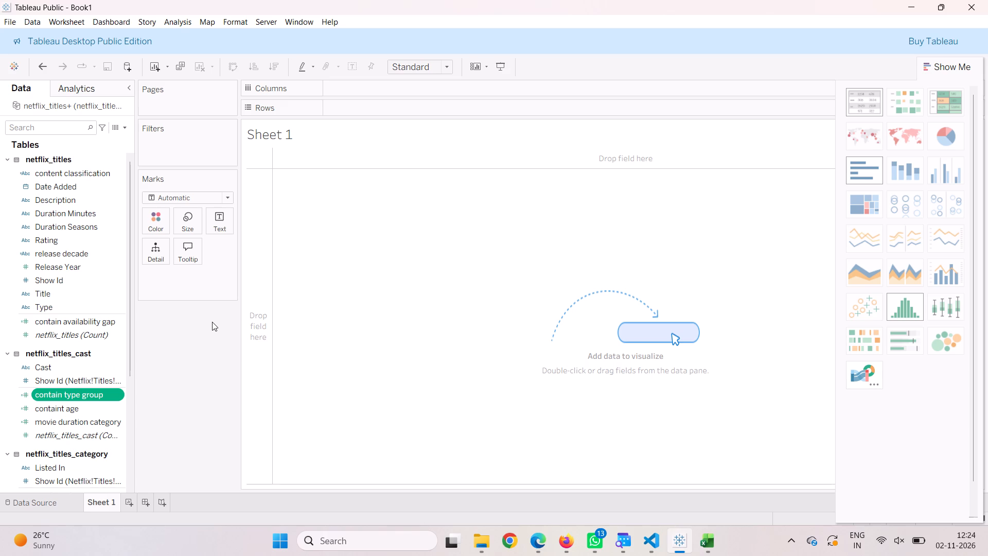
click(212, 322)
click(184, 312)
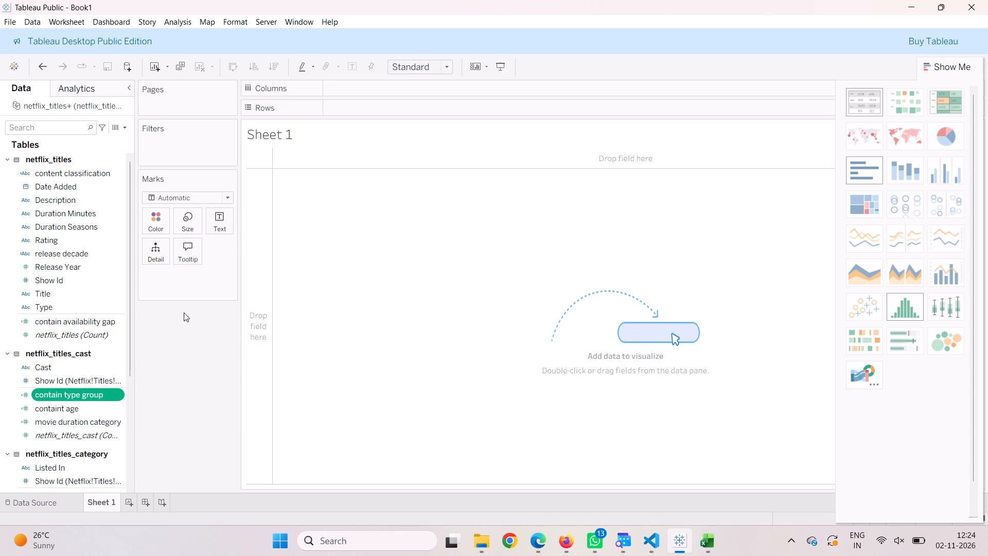
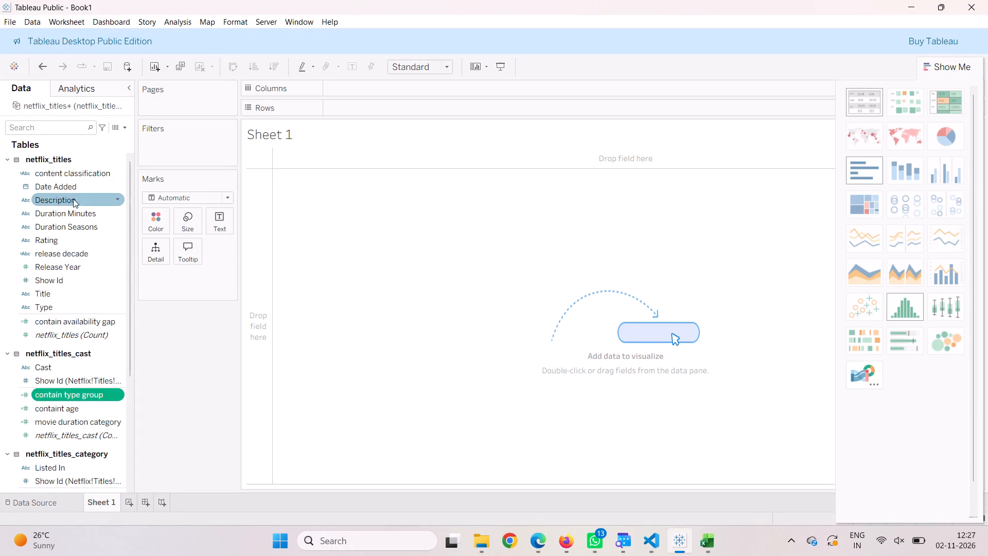
Open the formula of the movie duration category calculated field in netflix_titles_cast.
click(77, 419)
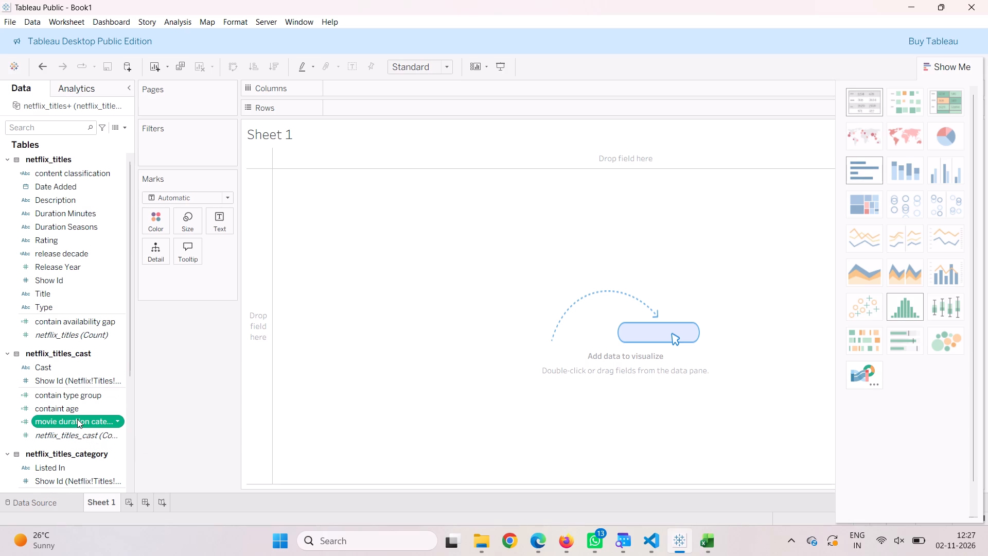
right_click(77, 419)
click(124, 200)
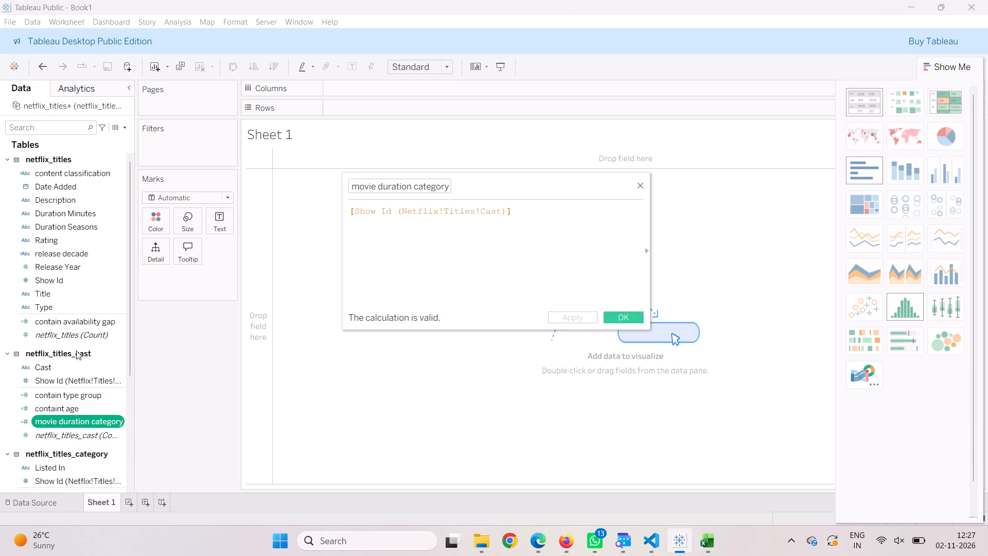
Open the formula of the content classification calculated field in netflix_titles.
click(94, 170)
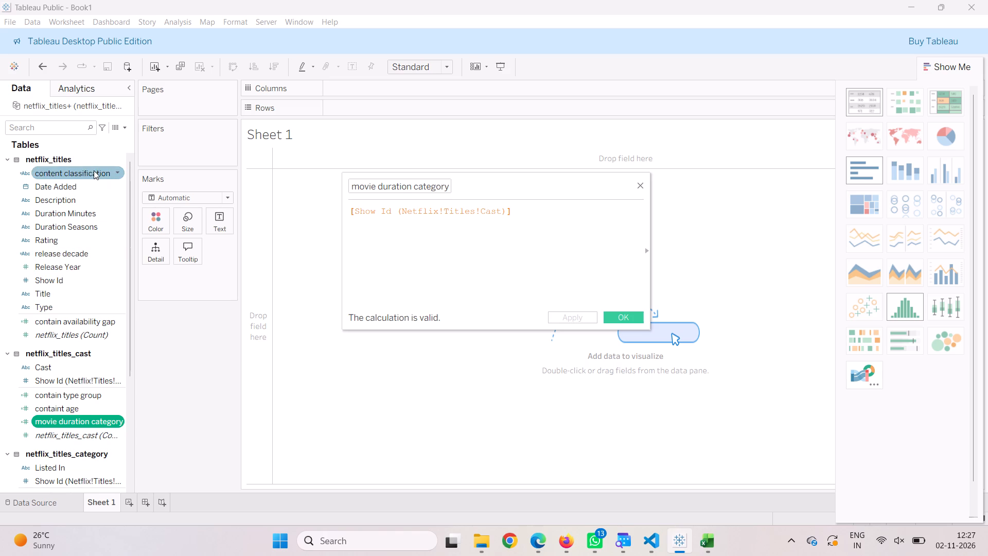
right_click(94, 170)
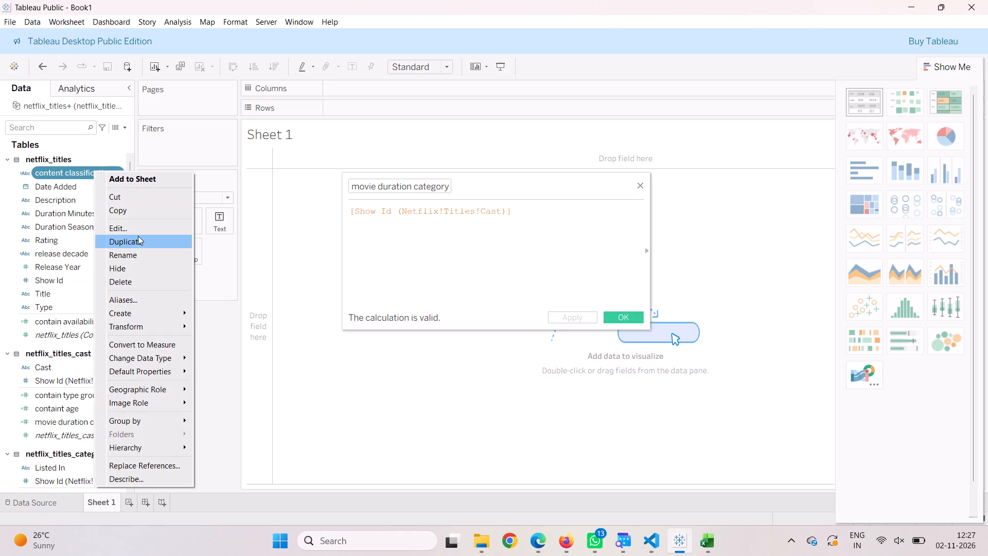
click(137, 230)
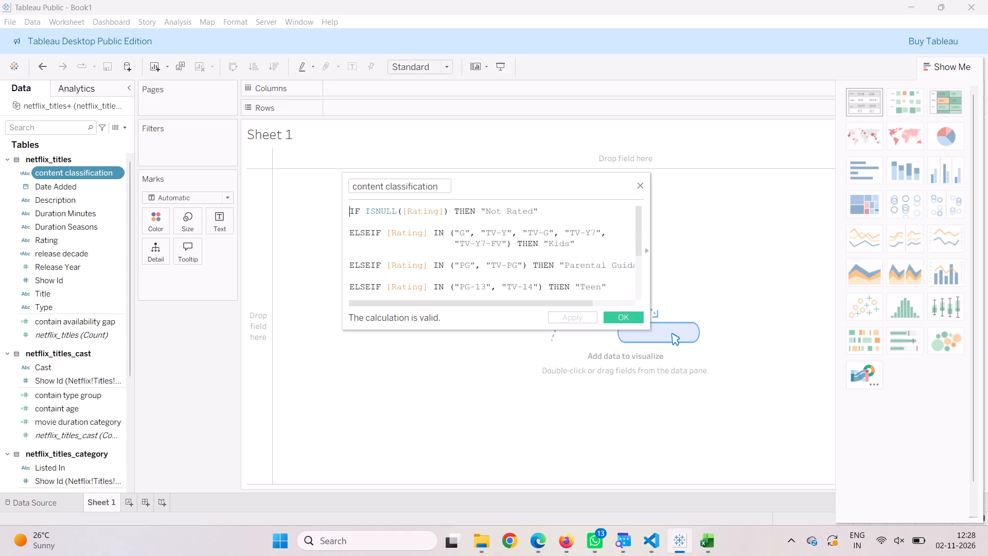
Examine the remaining rating branches of the content classification formula down to its END line.
scroll(538, 253, down, 1)
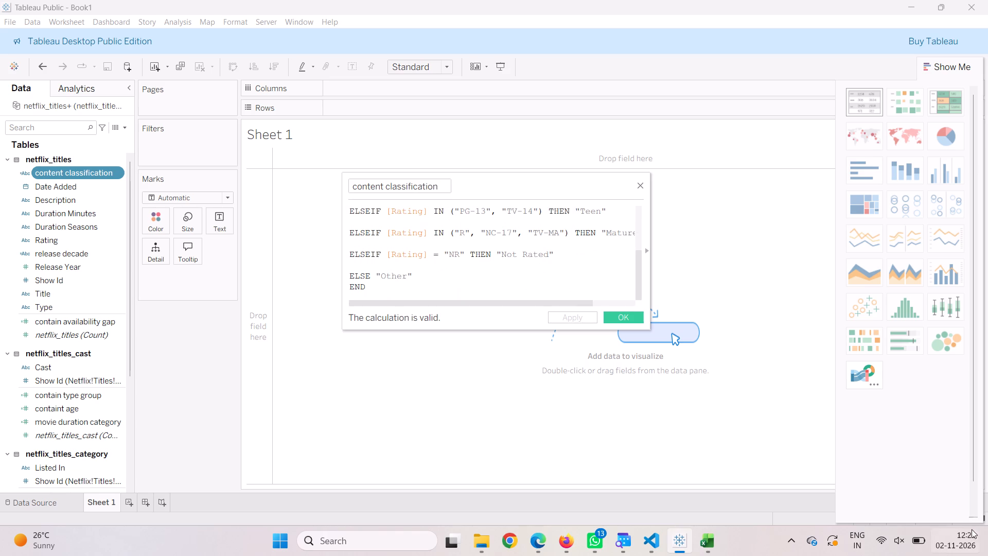
Raise the computer's screen brightness to about half in the Windows quick settings.
click(906, 543)
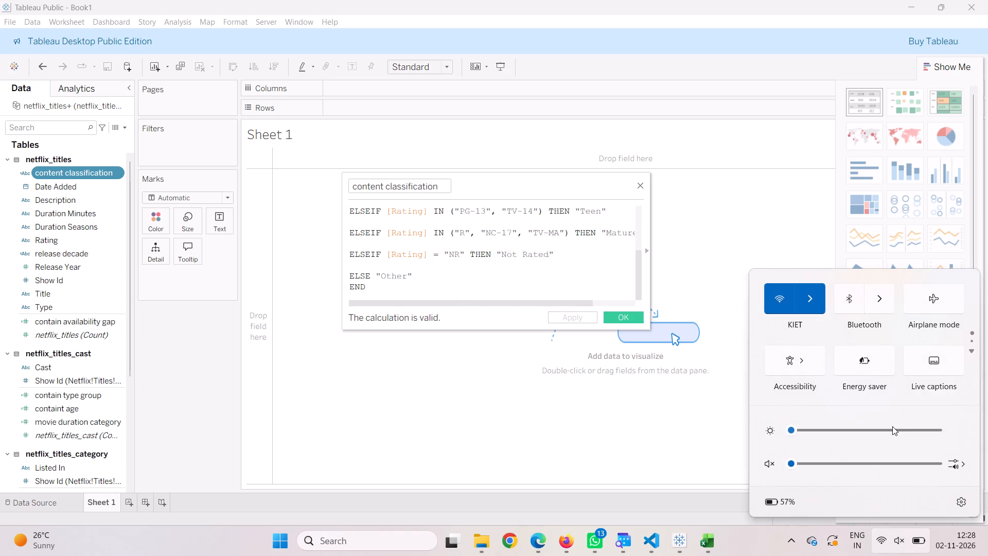
click(868, 427)
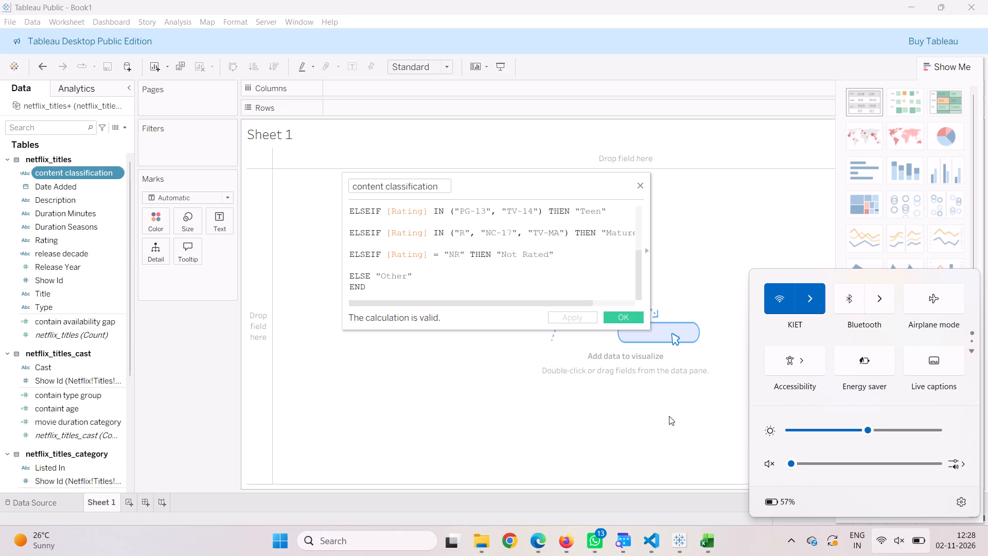
Read through the content classification formula's rating groups from the beginning and close the calculation editor.
scroll(554, 265, up, 1)
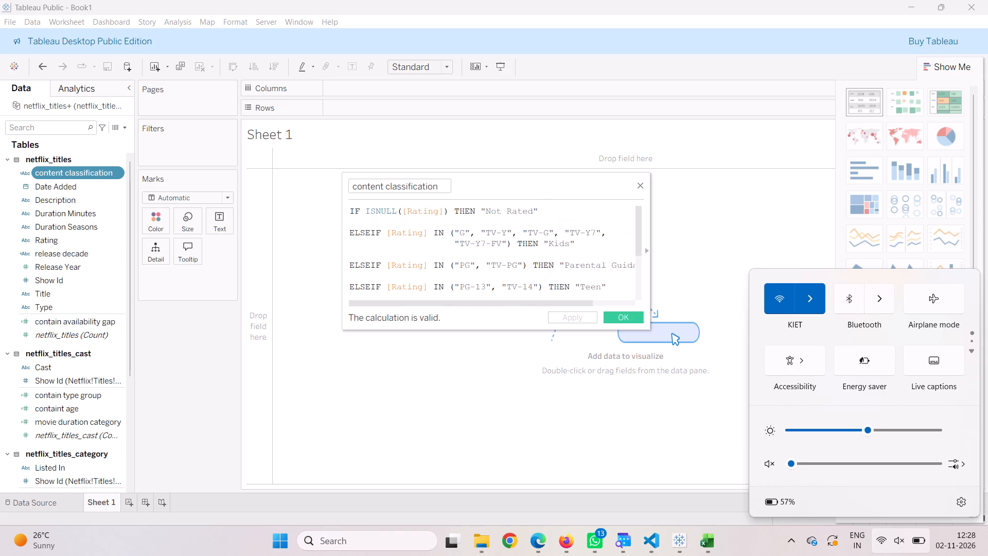
scroll(554, 265, up, 2)
scroll(519, 274, down, 1)
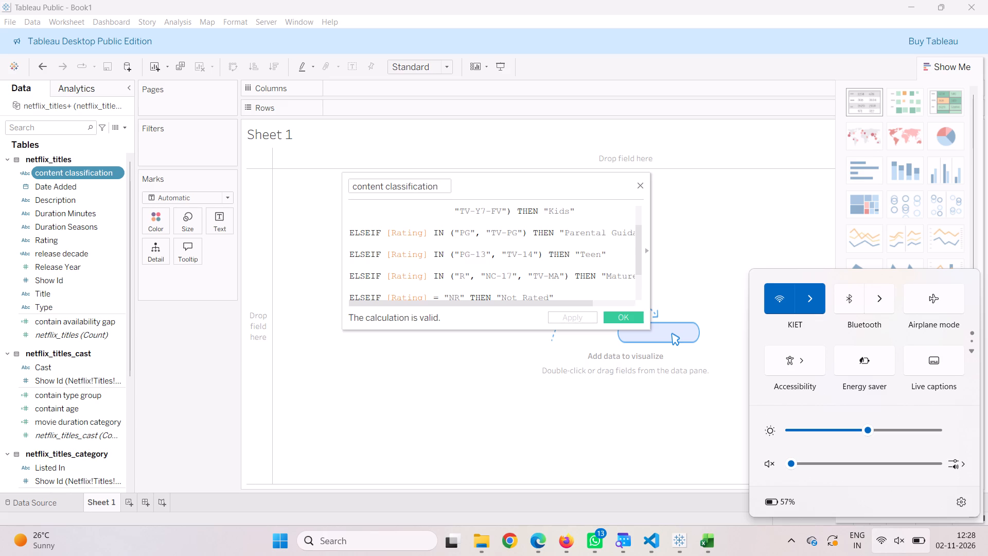
click(643, 181)
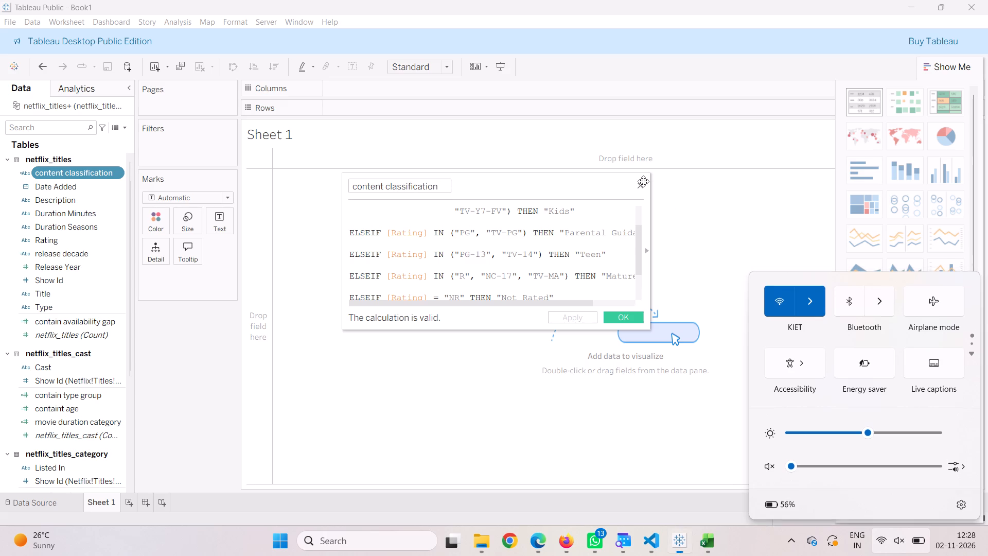
click(639, 192)
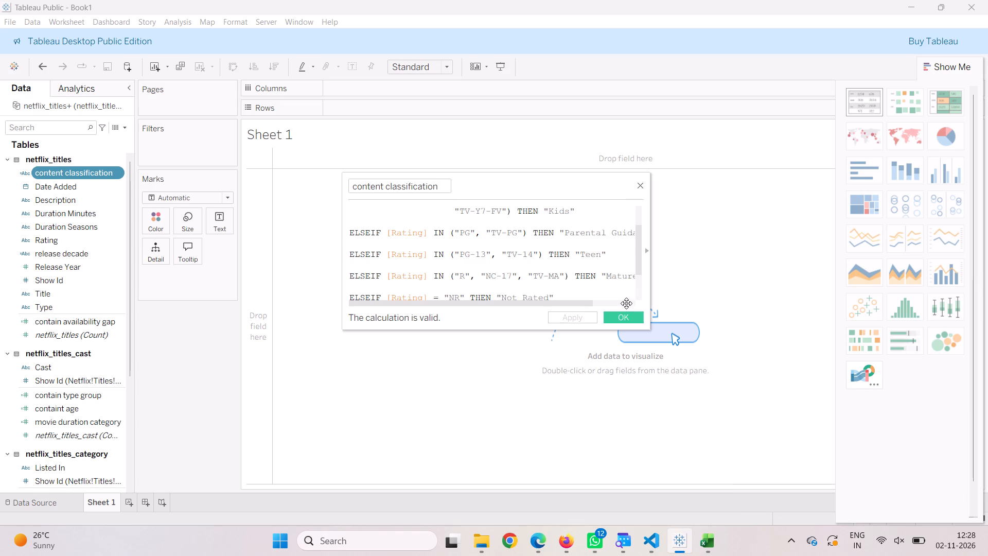
click(620, 319)
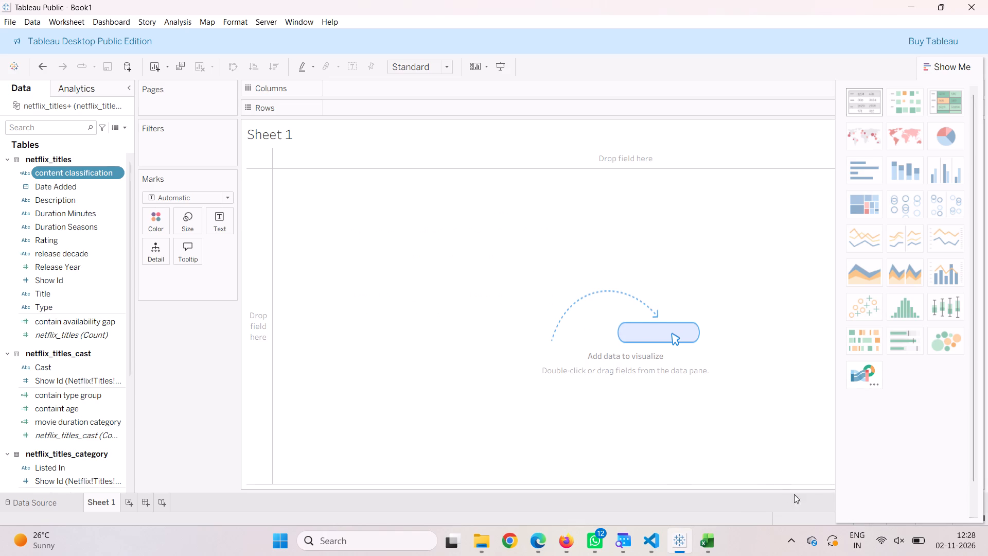
Open the Windows quick settings that hold the screen brightness control.
click(892, 538)
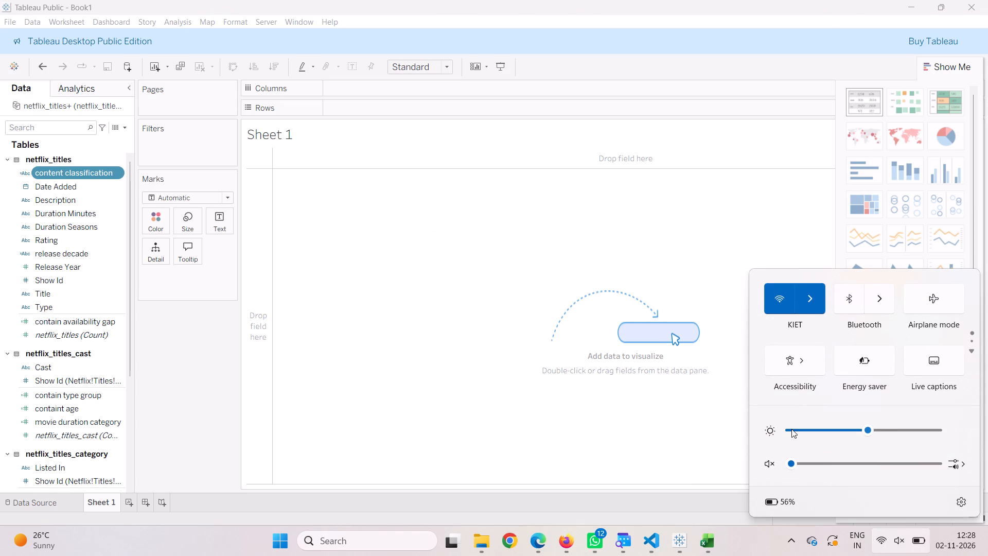
Lower the display brightness to nearly its minimum in the Windows quick settings and return to Sheet 1.
click(791, 429)
click(497, 353)
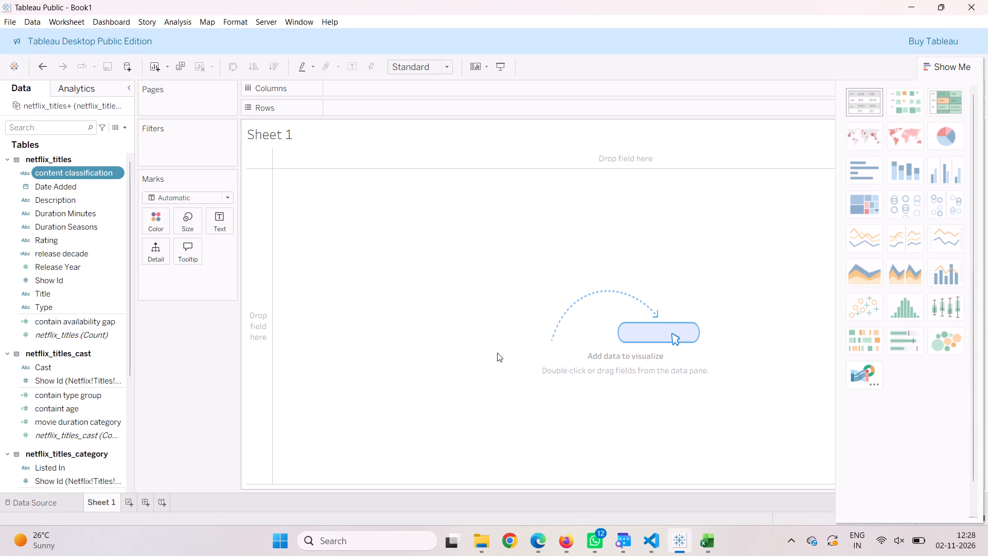
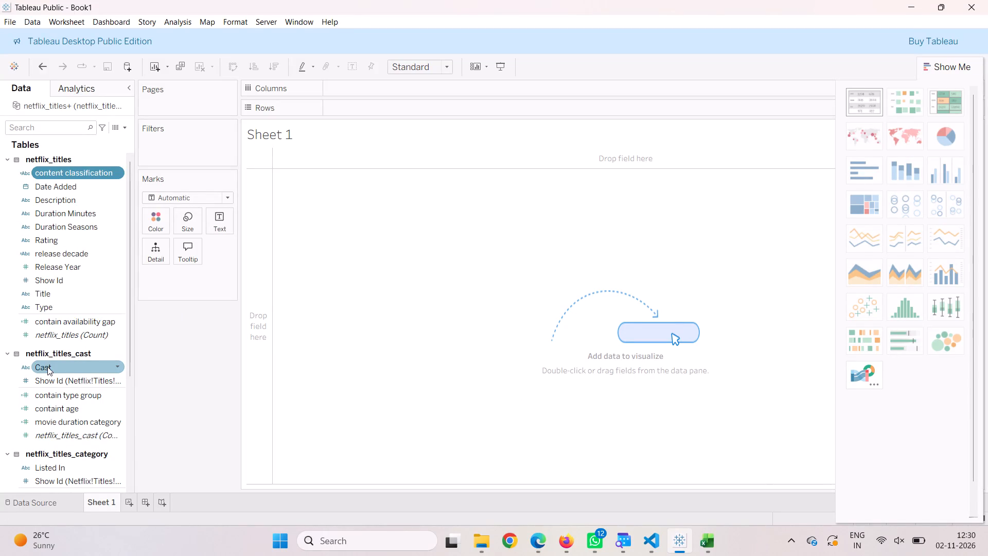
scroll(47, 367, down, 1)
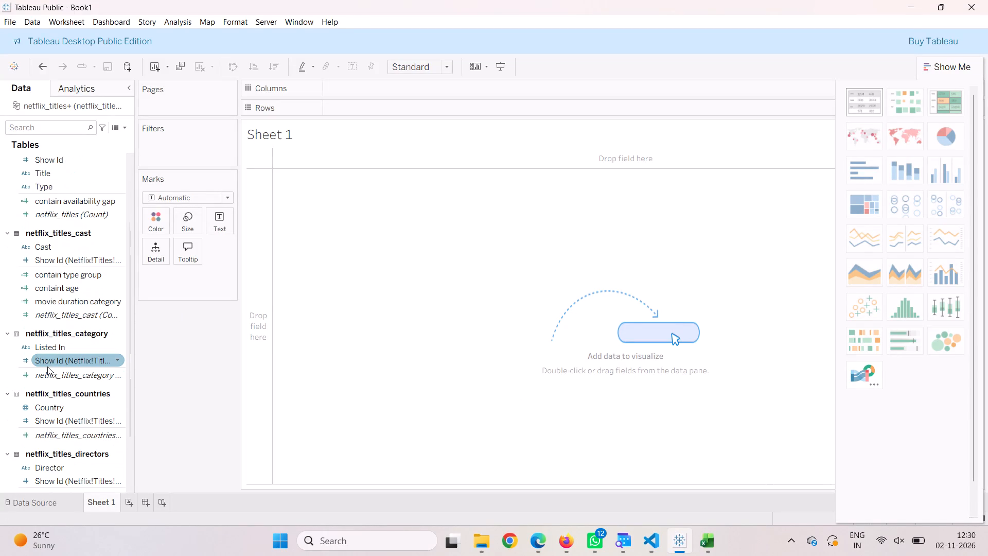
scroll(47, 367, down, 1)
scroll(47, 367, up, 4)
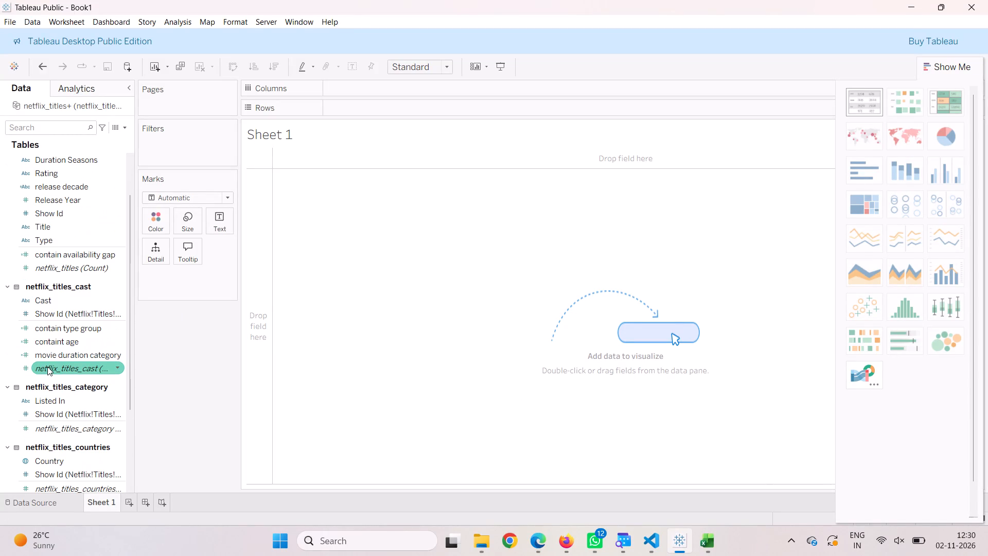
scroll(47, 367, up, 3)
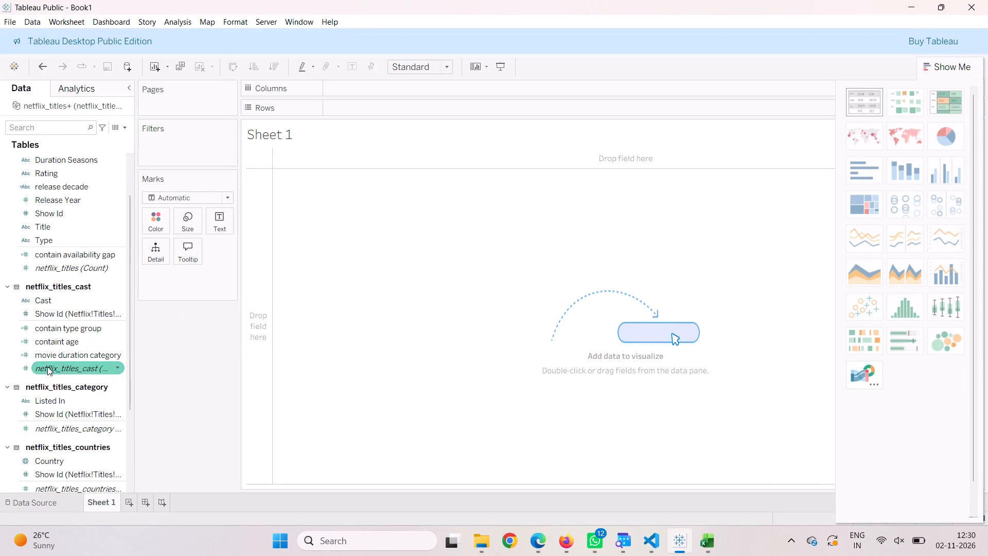